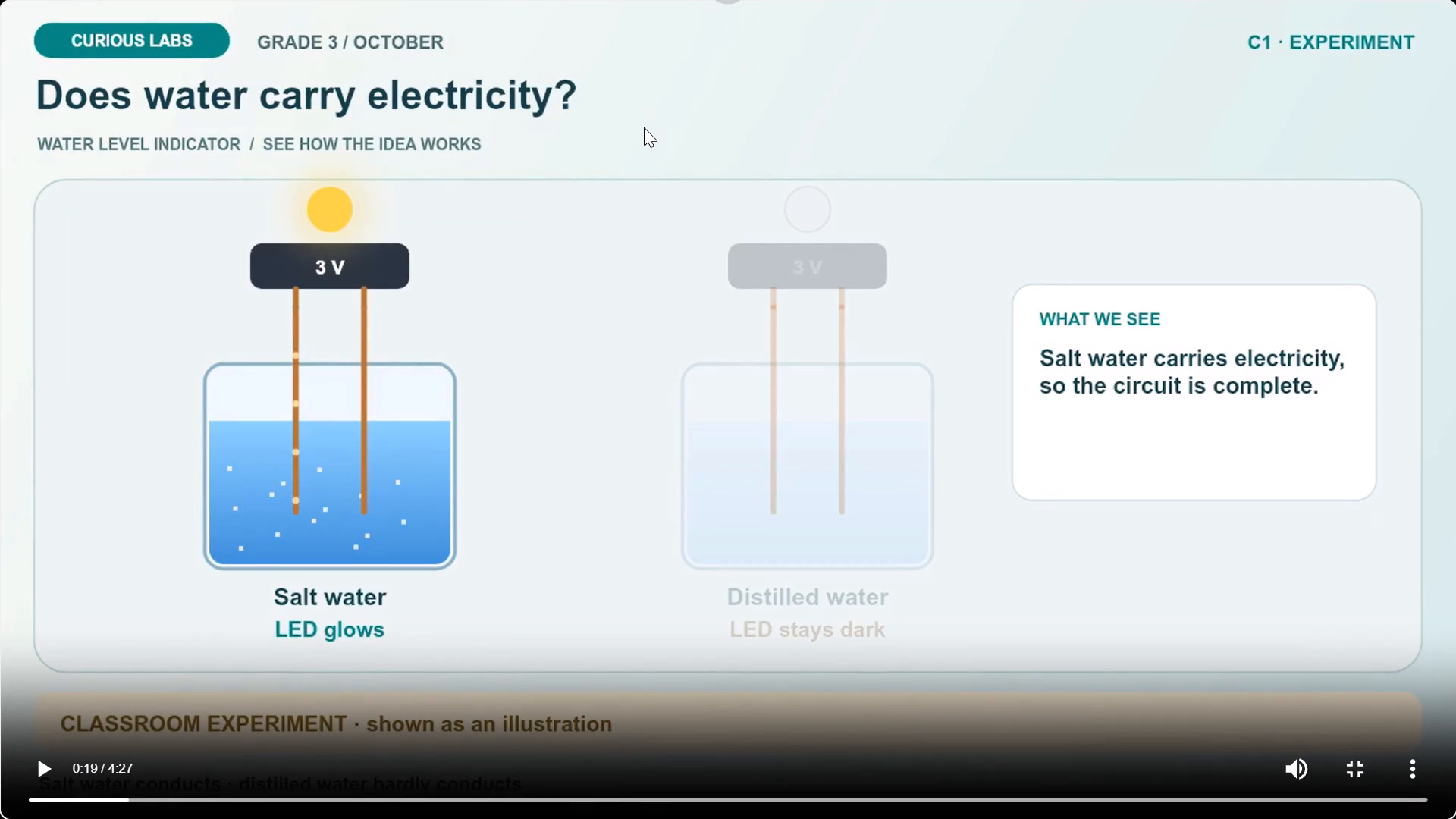
Watch the Water Level Indicator video's water conductivity experiment and three-height probe explanation, skipping ahead, and leave full screen.
left_click(612, 329)
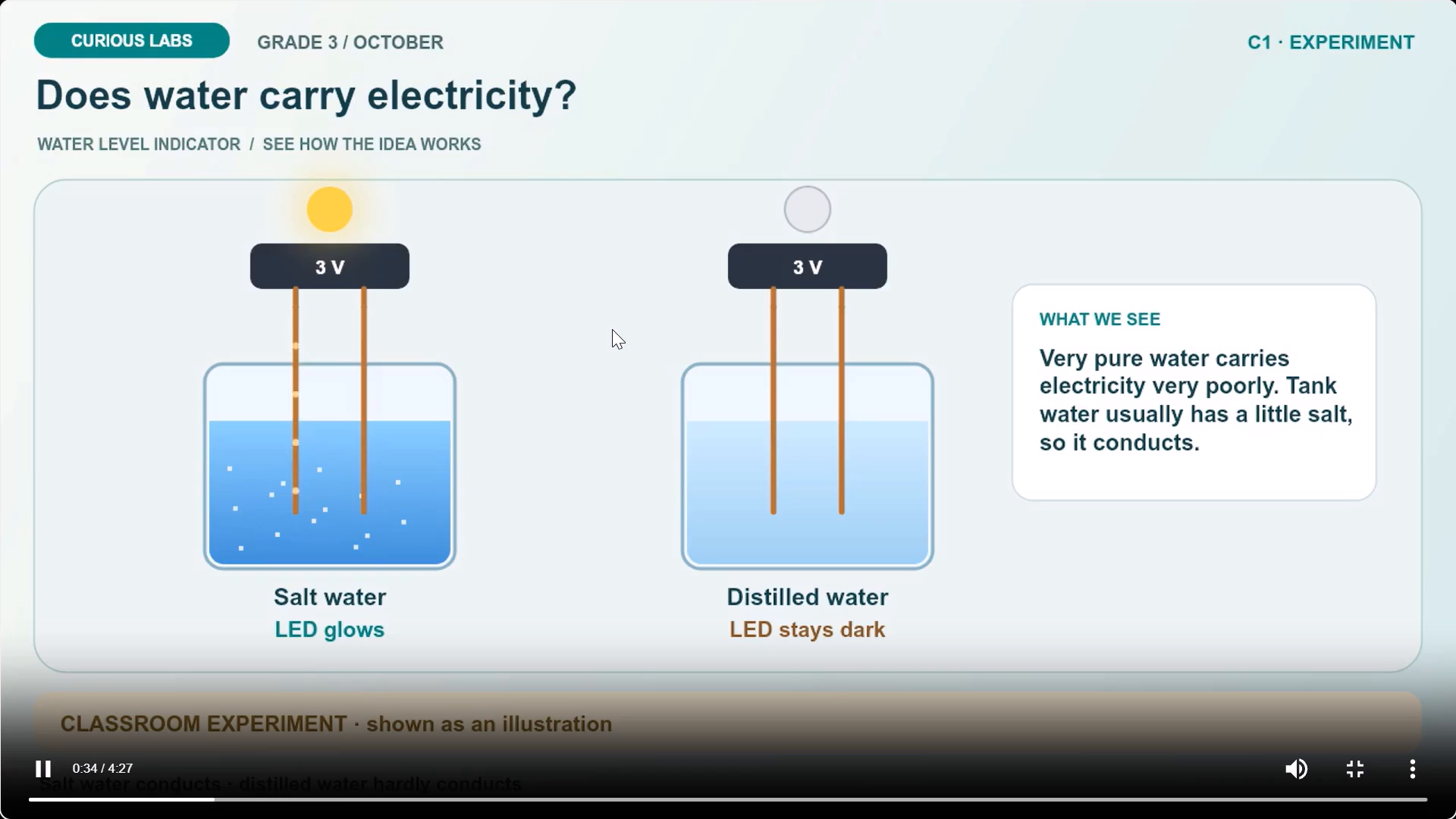
key("space")
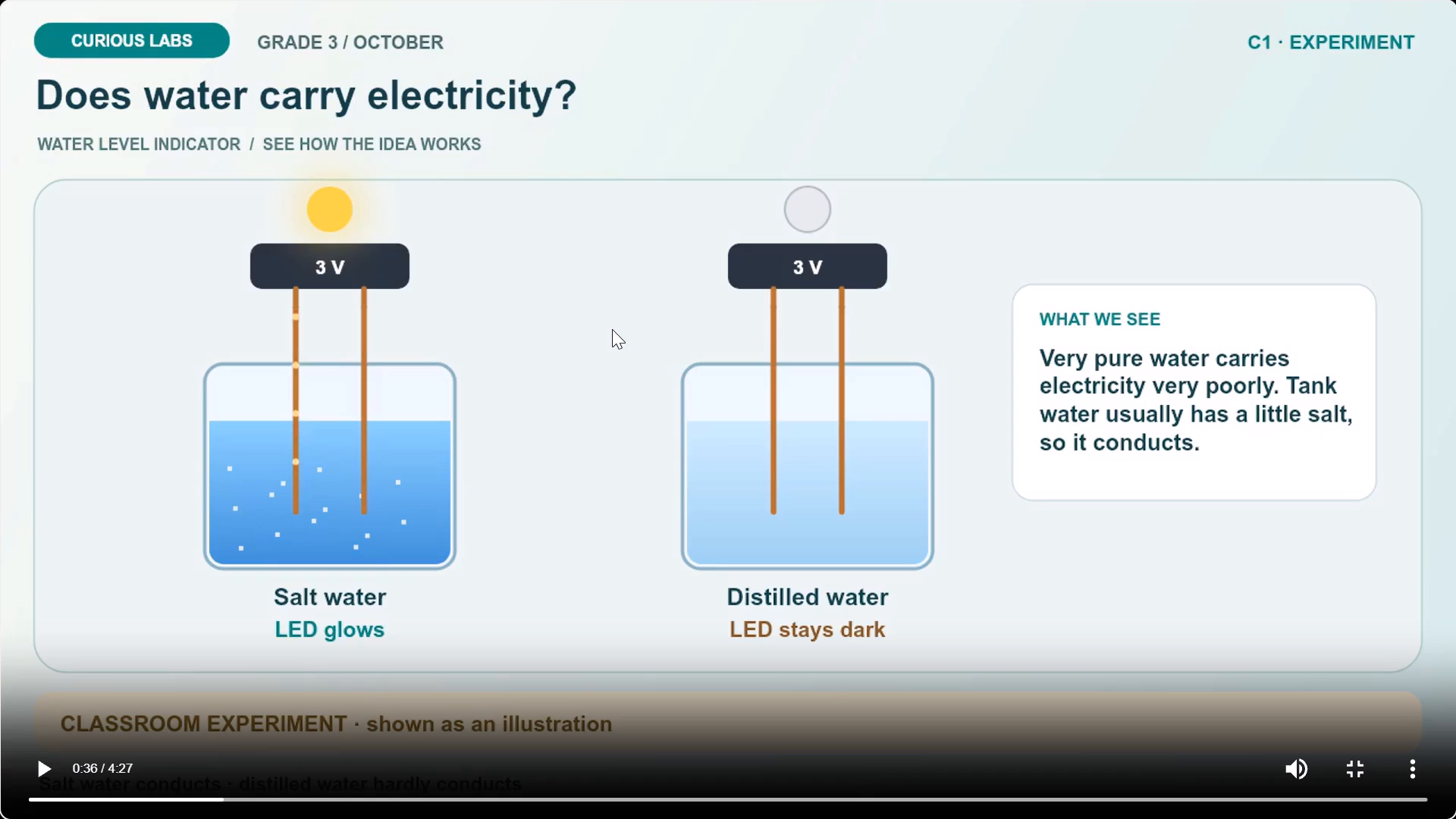
key("space")
left_click(719, 408)
left_click(719, 408)
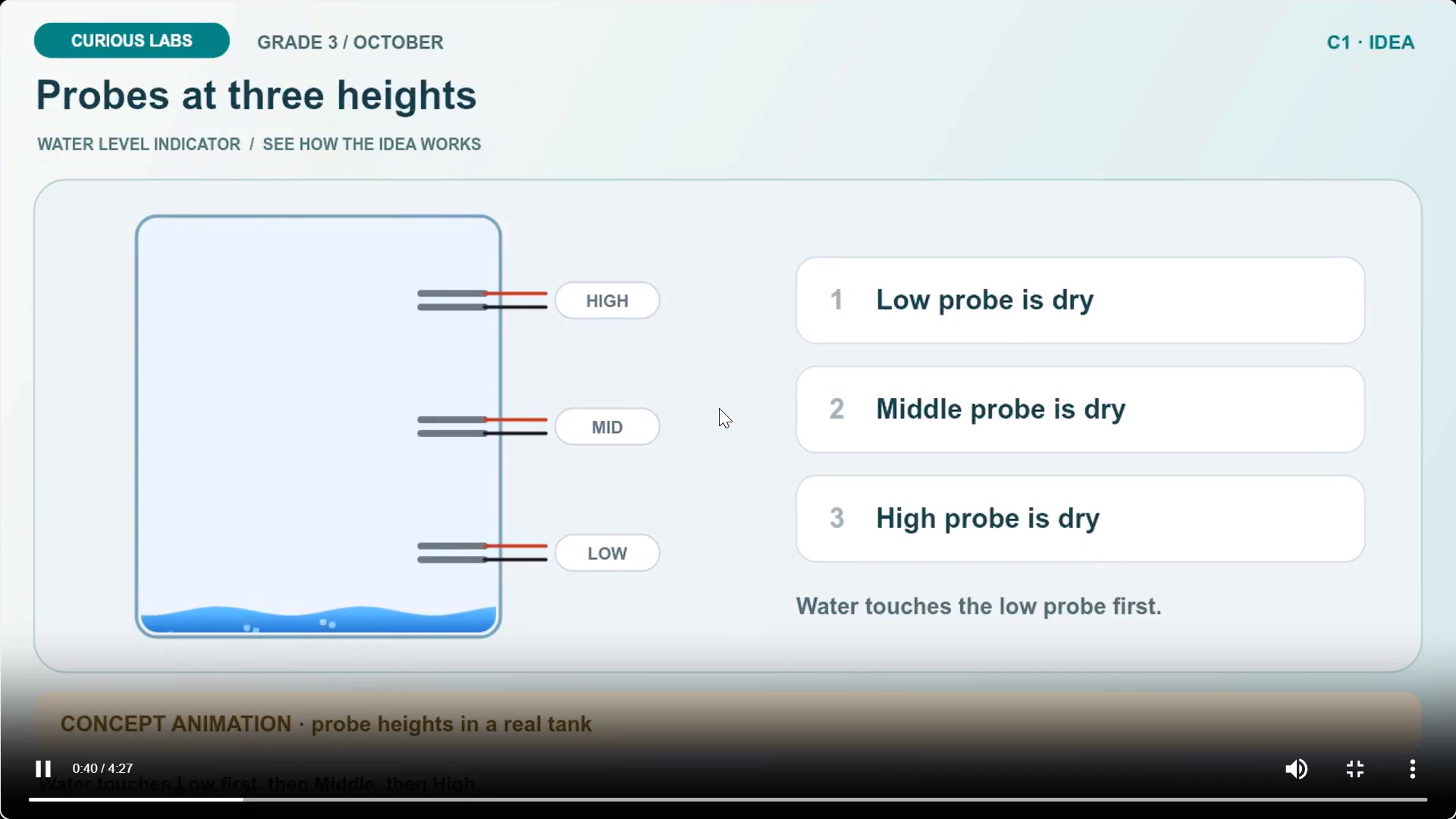
key("Right")
key("Right")
key("Right")
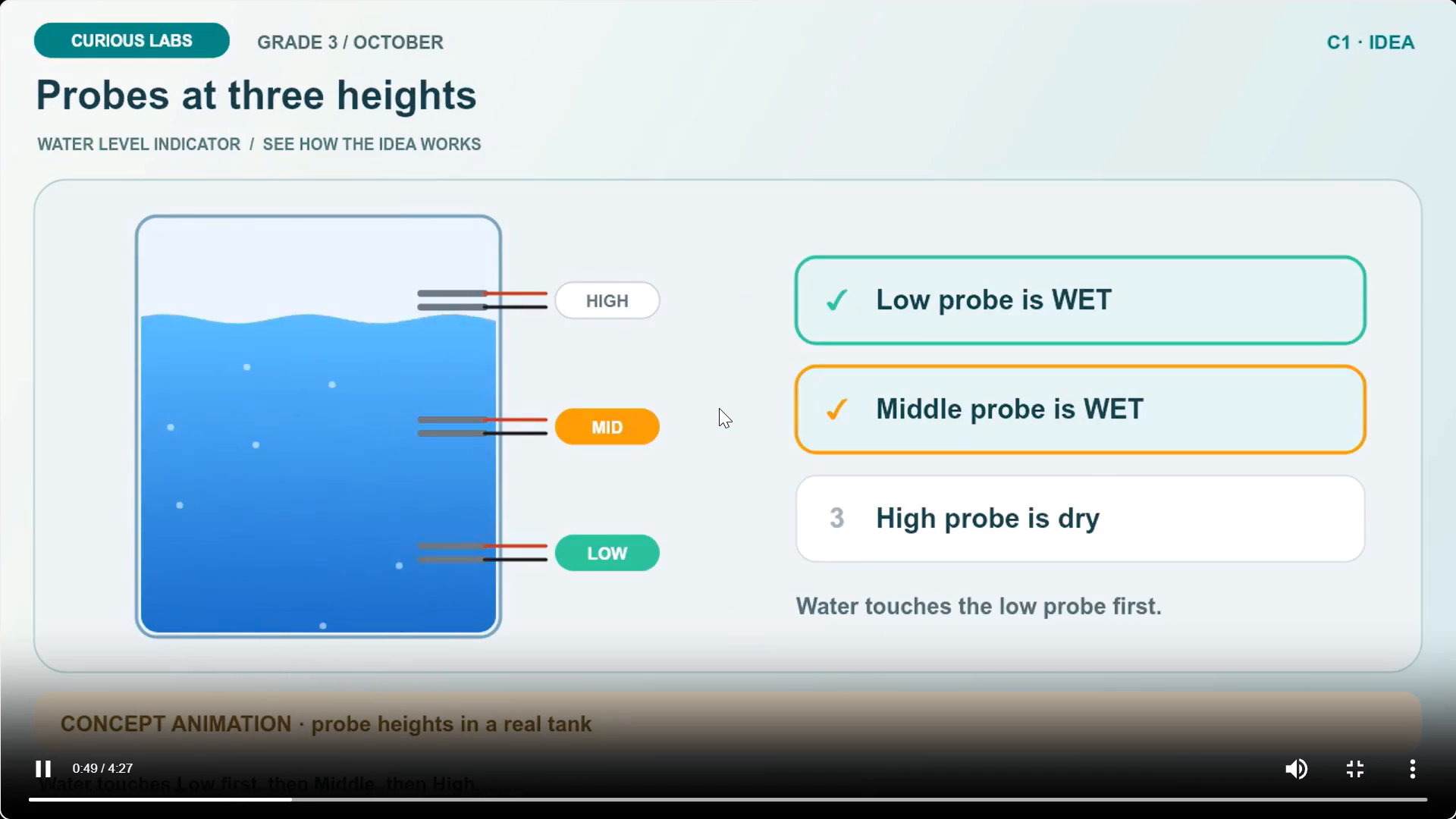
key("Right")
left_click(735, 57)
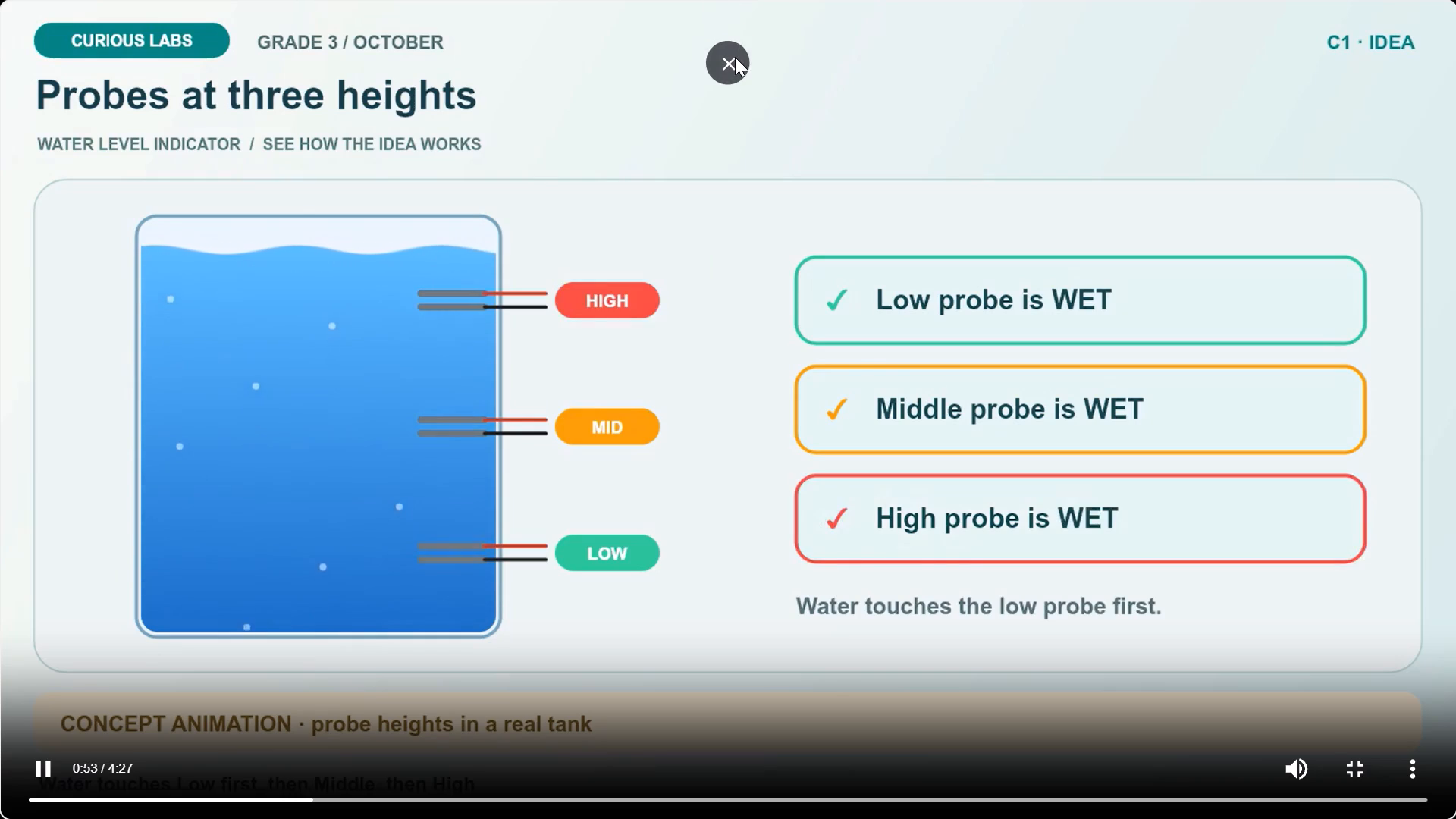
Return from the lesson video to the teacher dashboard and open the Circuits studio.
left_click(19, 53)
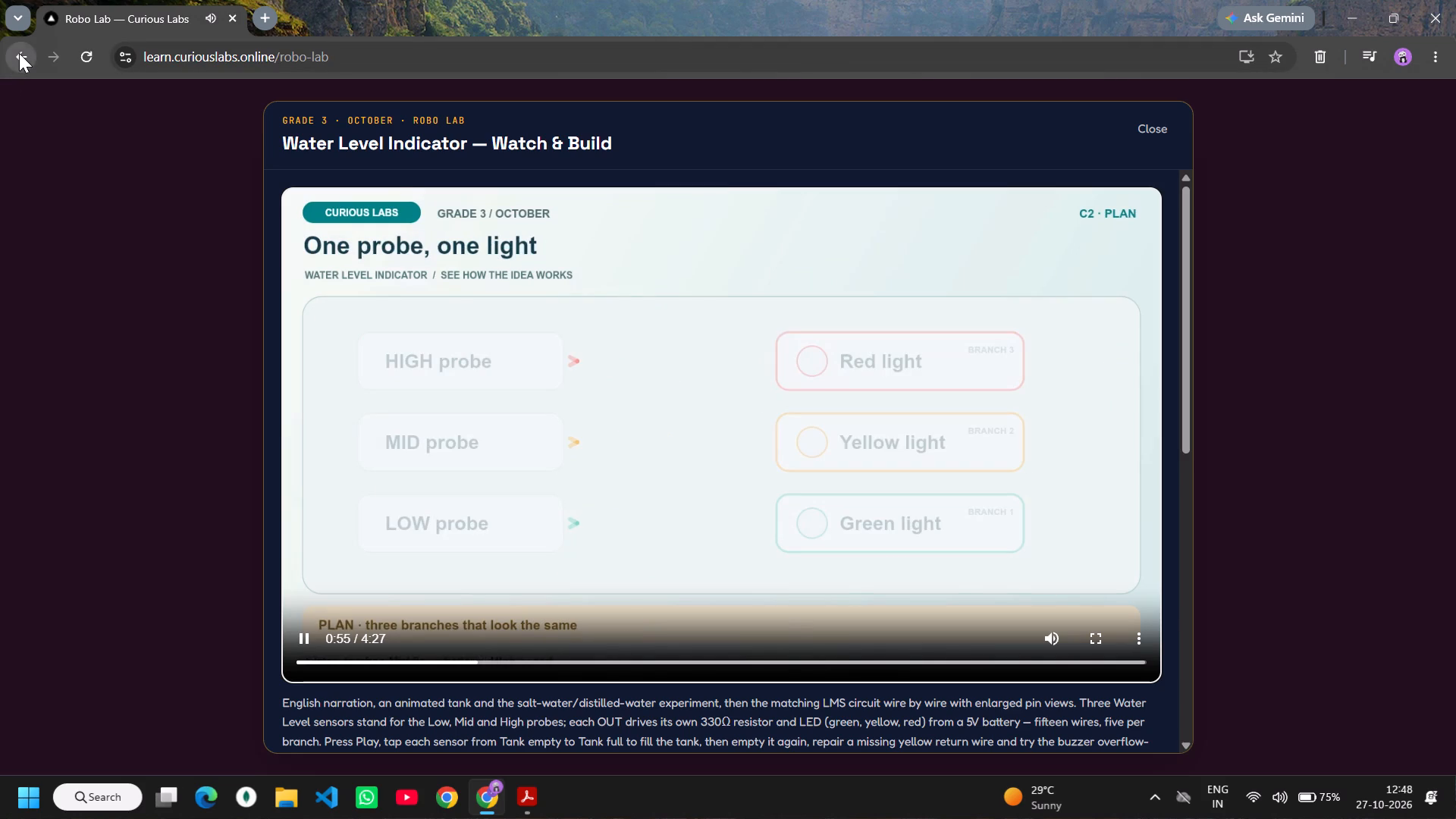
left_click(297, 112)
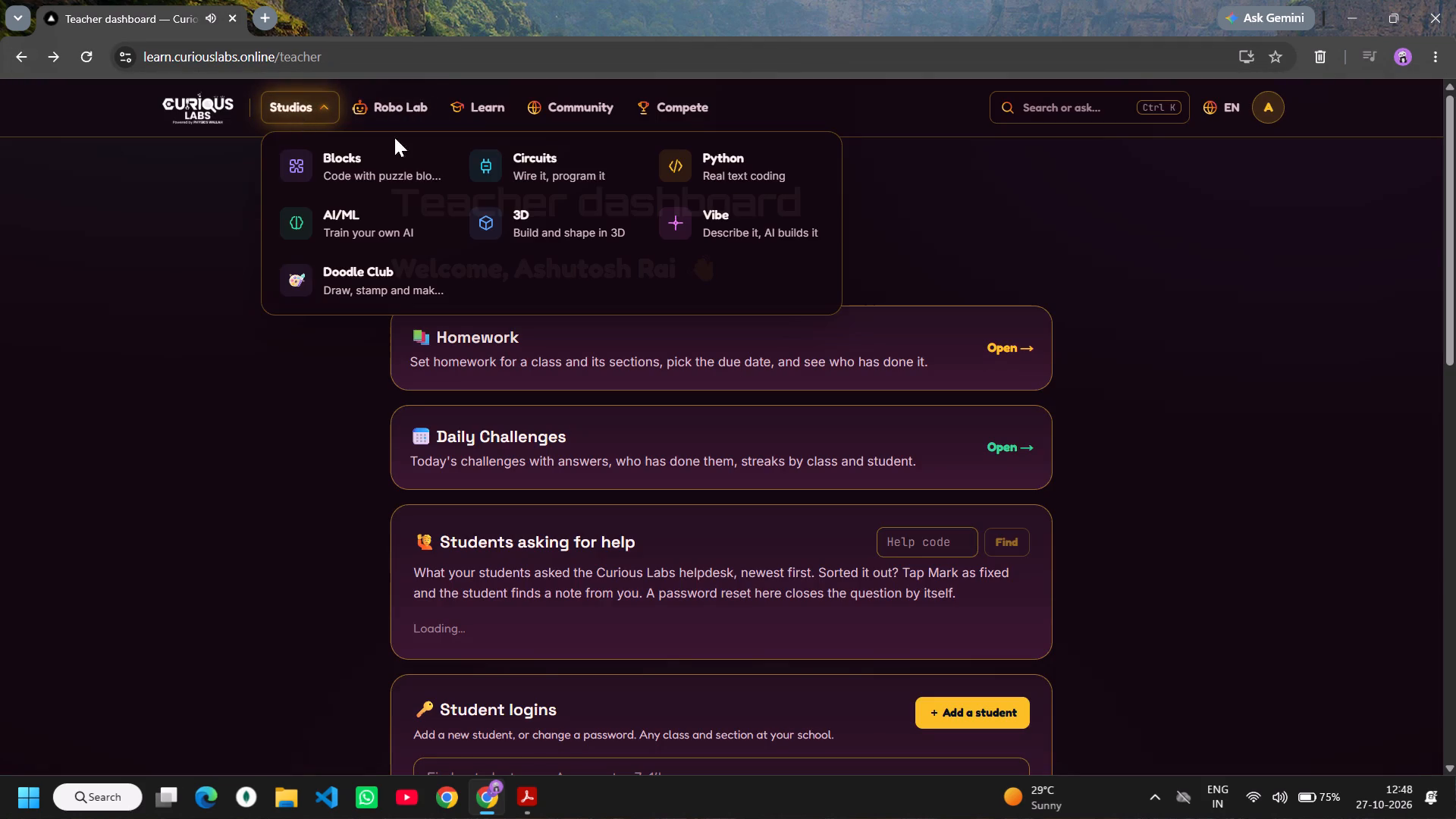
left_click(535, 163)
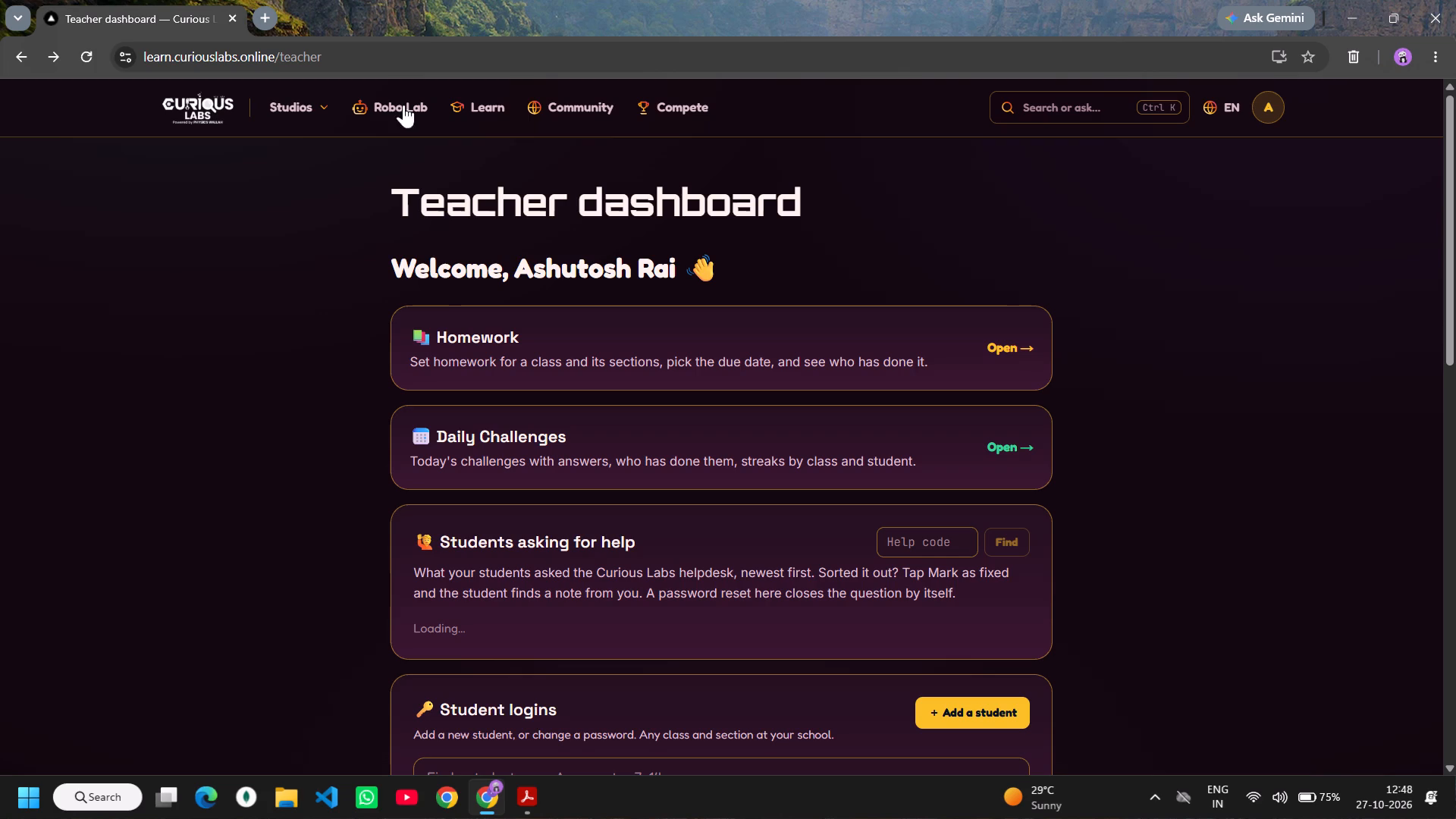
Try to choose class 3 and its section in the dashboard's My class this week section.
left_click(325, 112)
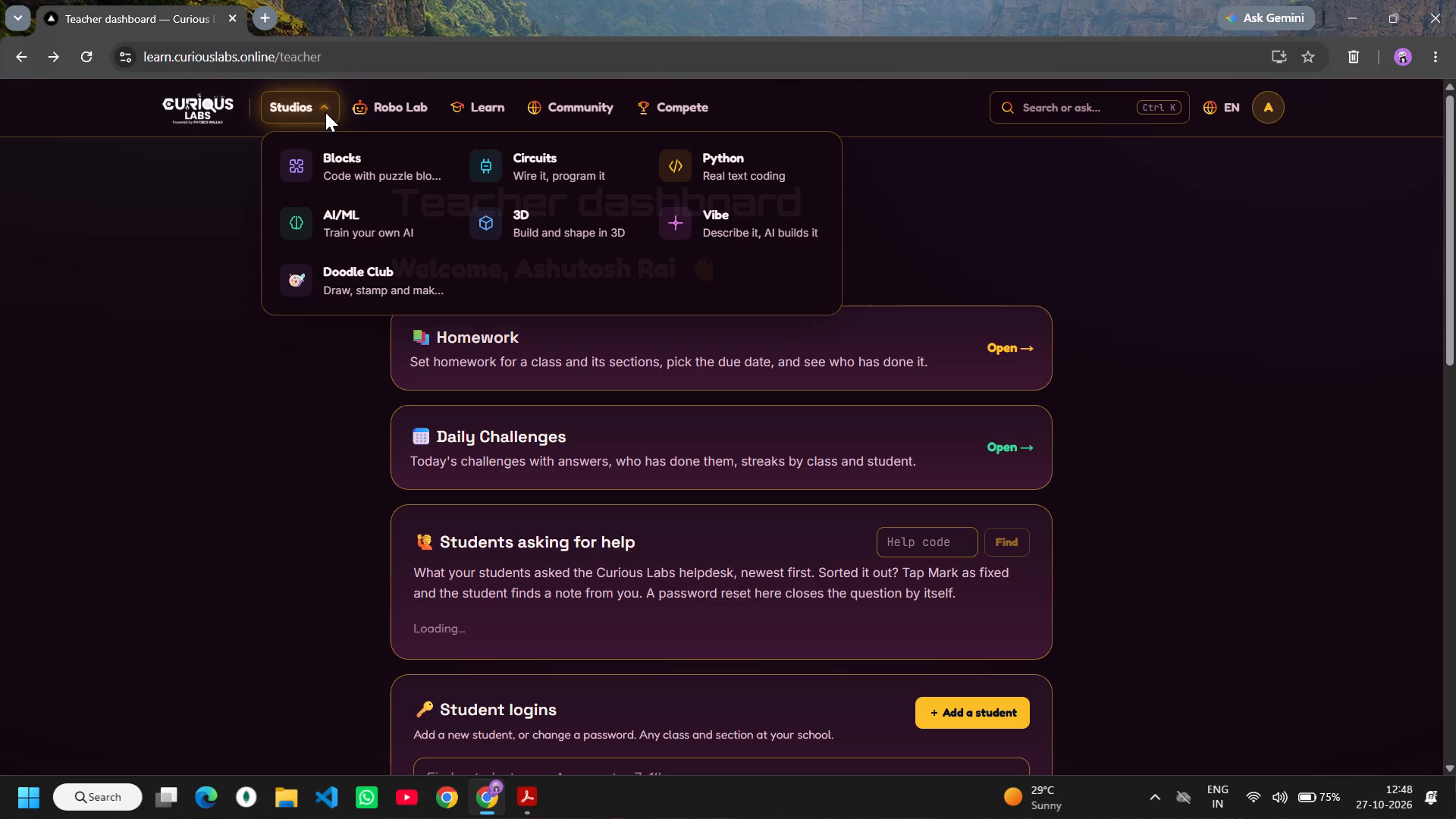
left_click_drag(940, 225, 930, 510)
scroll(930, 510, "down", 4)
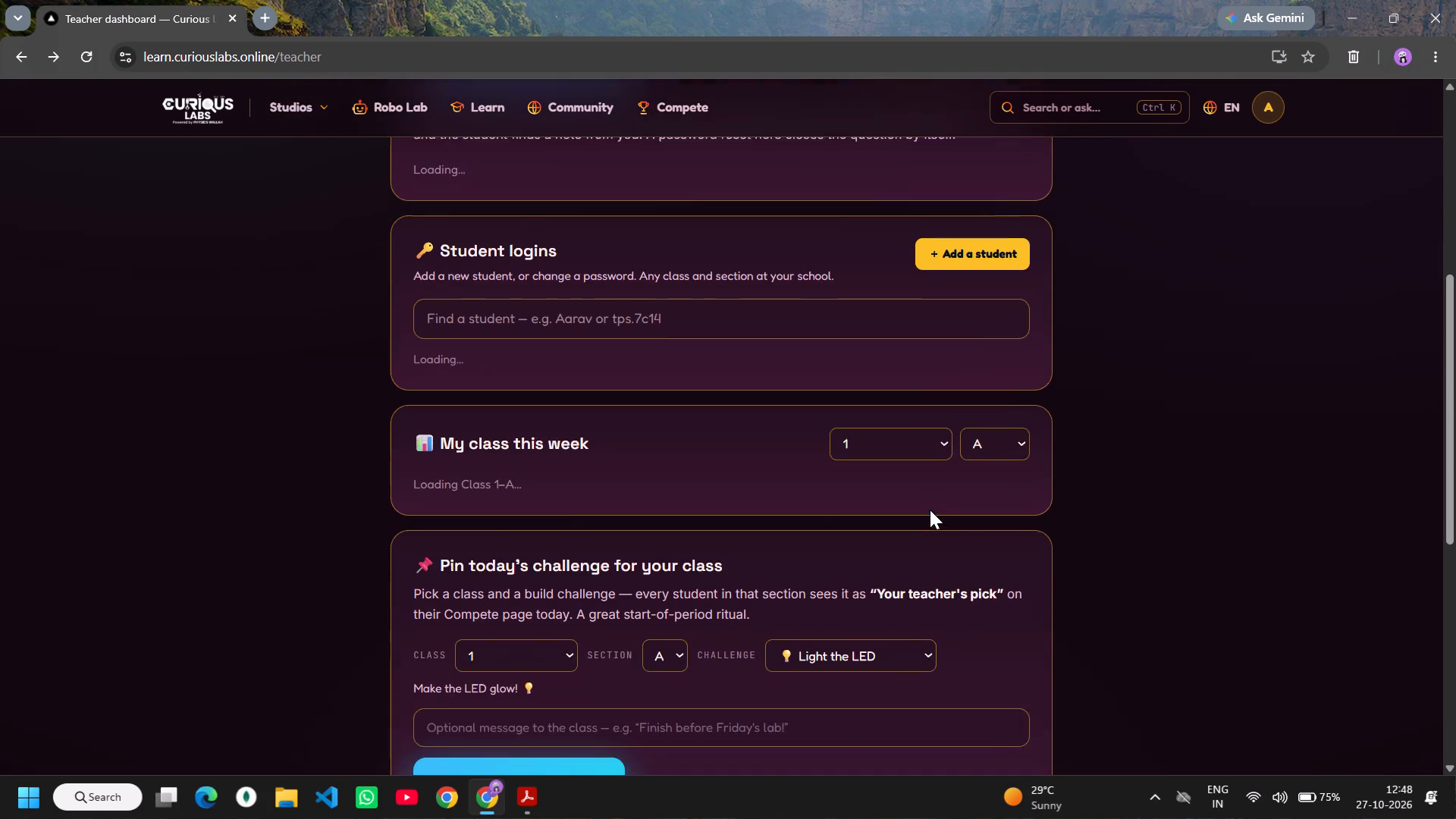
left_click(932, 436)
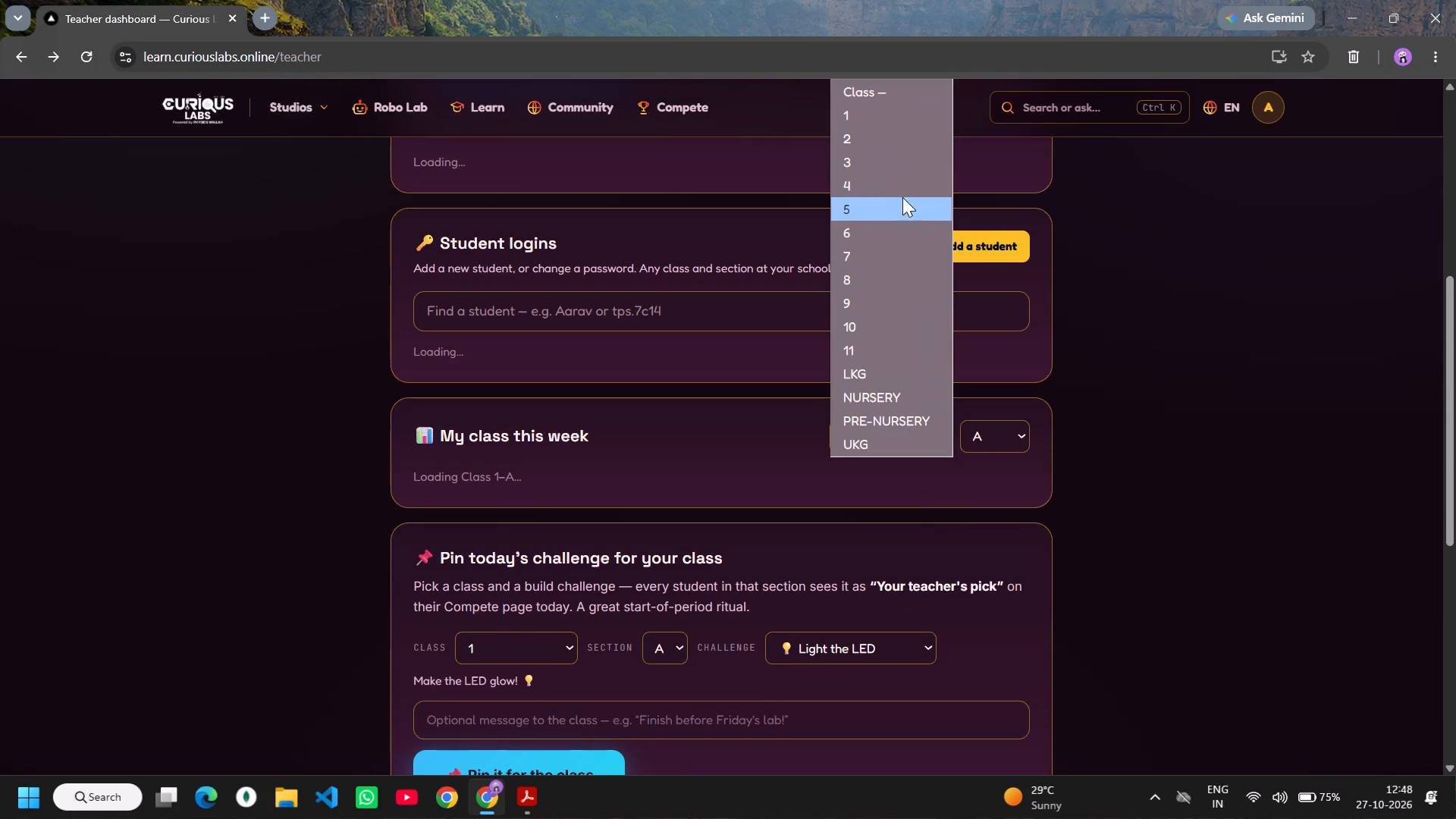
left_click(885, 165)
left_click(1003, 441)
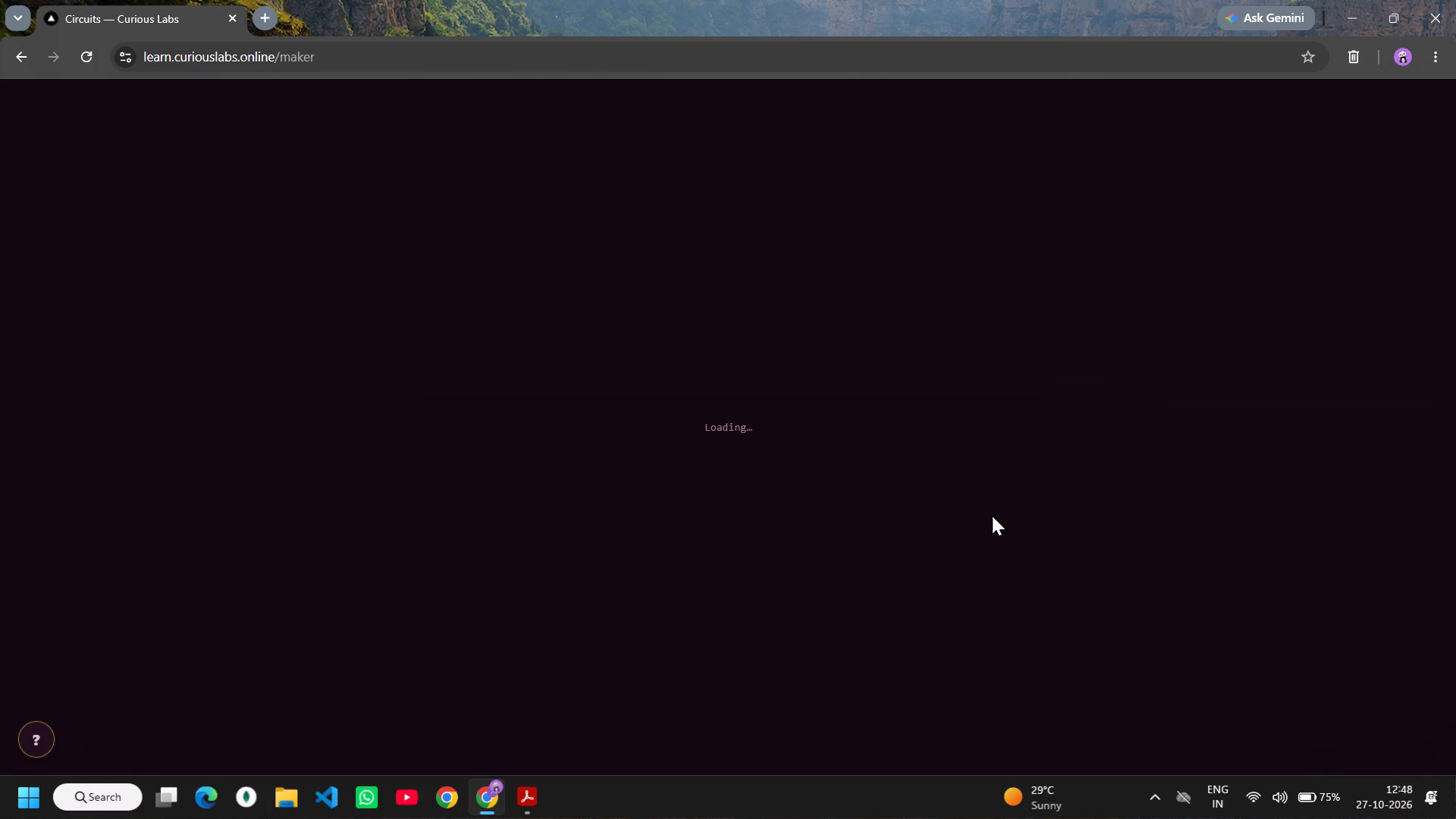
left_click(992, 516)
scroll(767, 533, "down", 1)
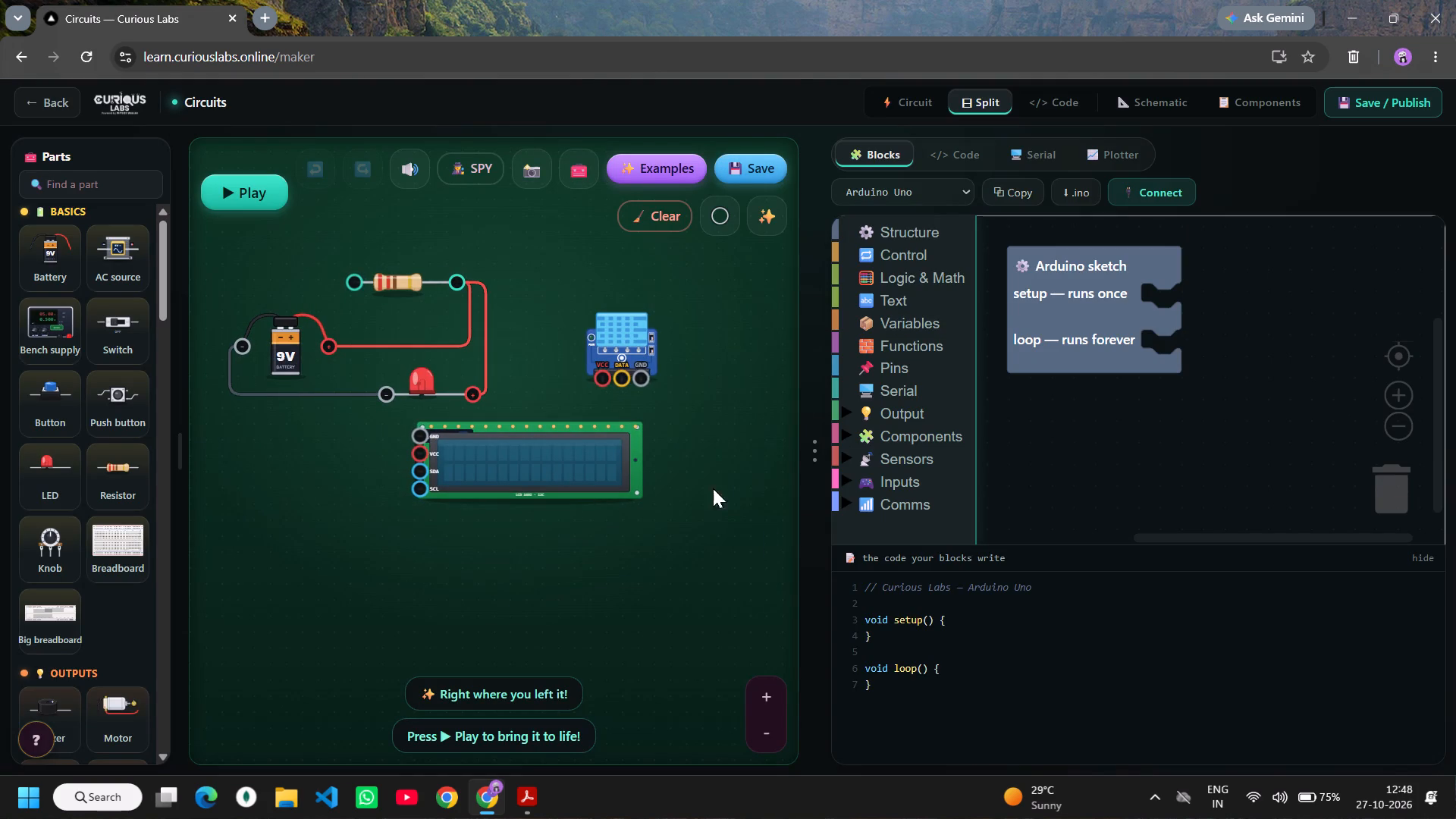
Leave the Circuits studio and go back to the teacher dashboard through the account options on the home page.
left_click(33, 108)
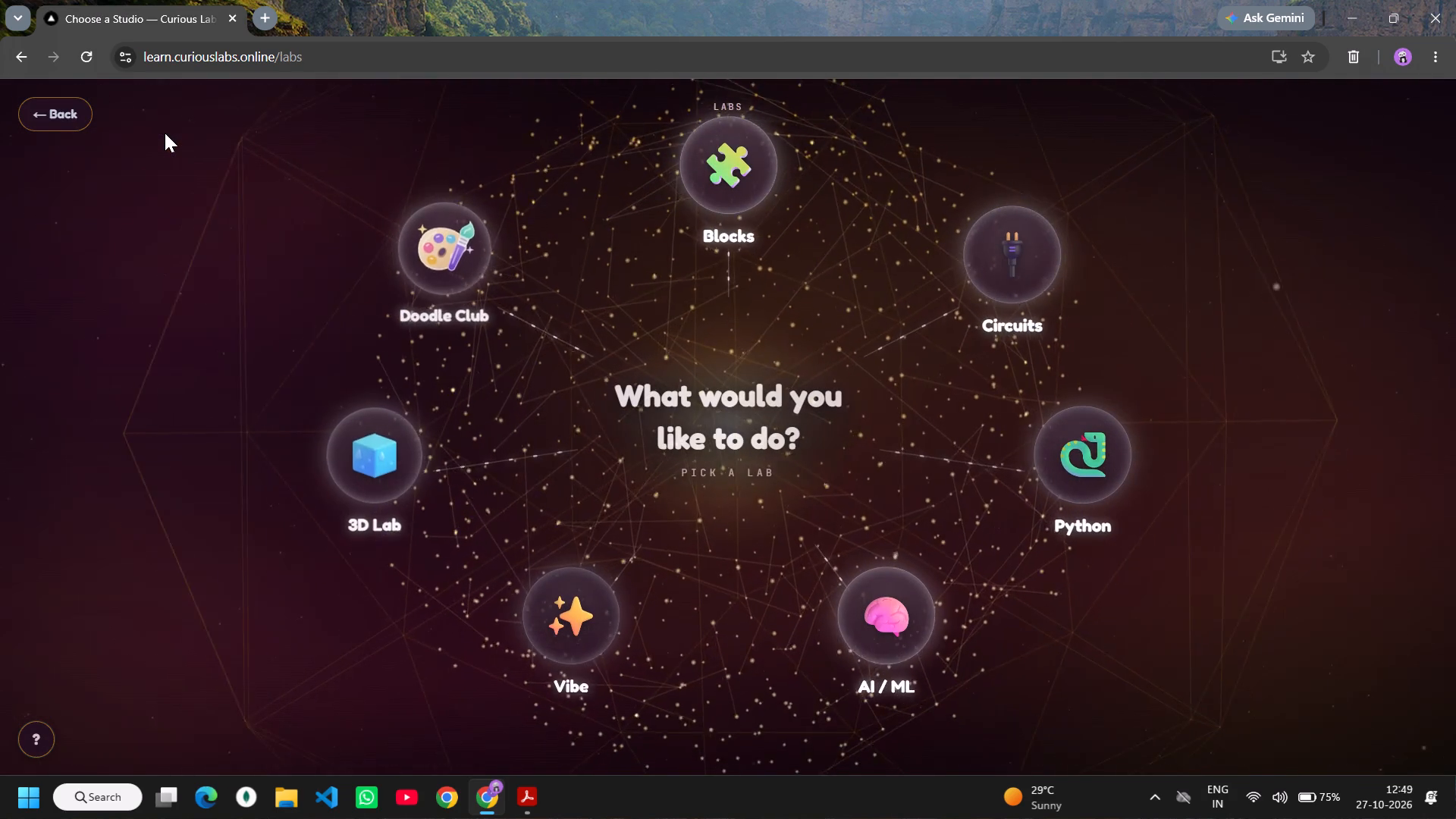
left_click(73, 111)
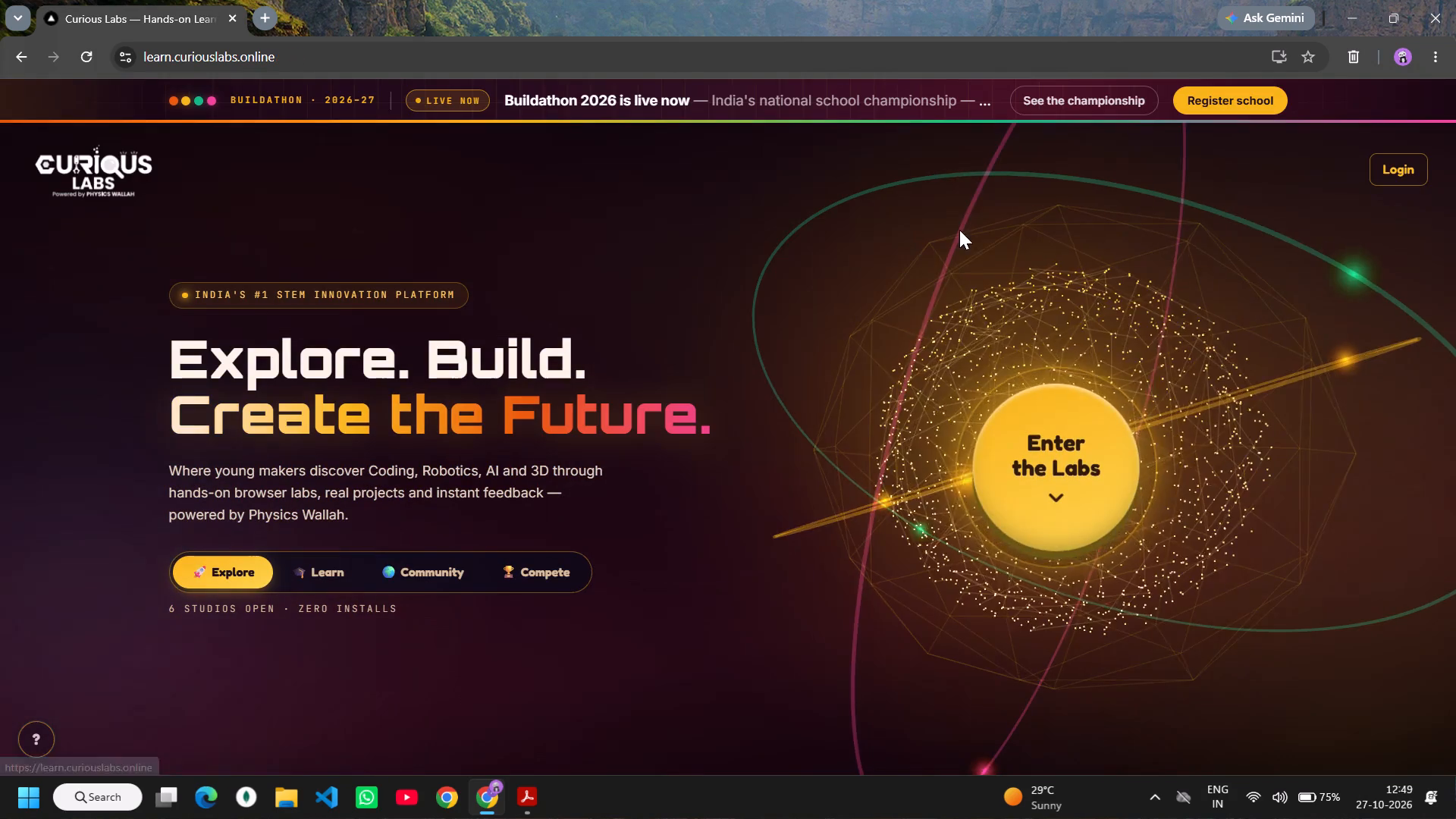
left_click(1384, 167)
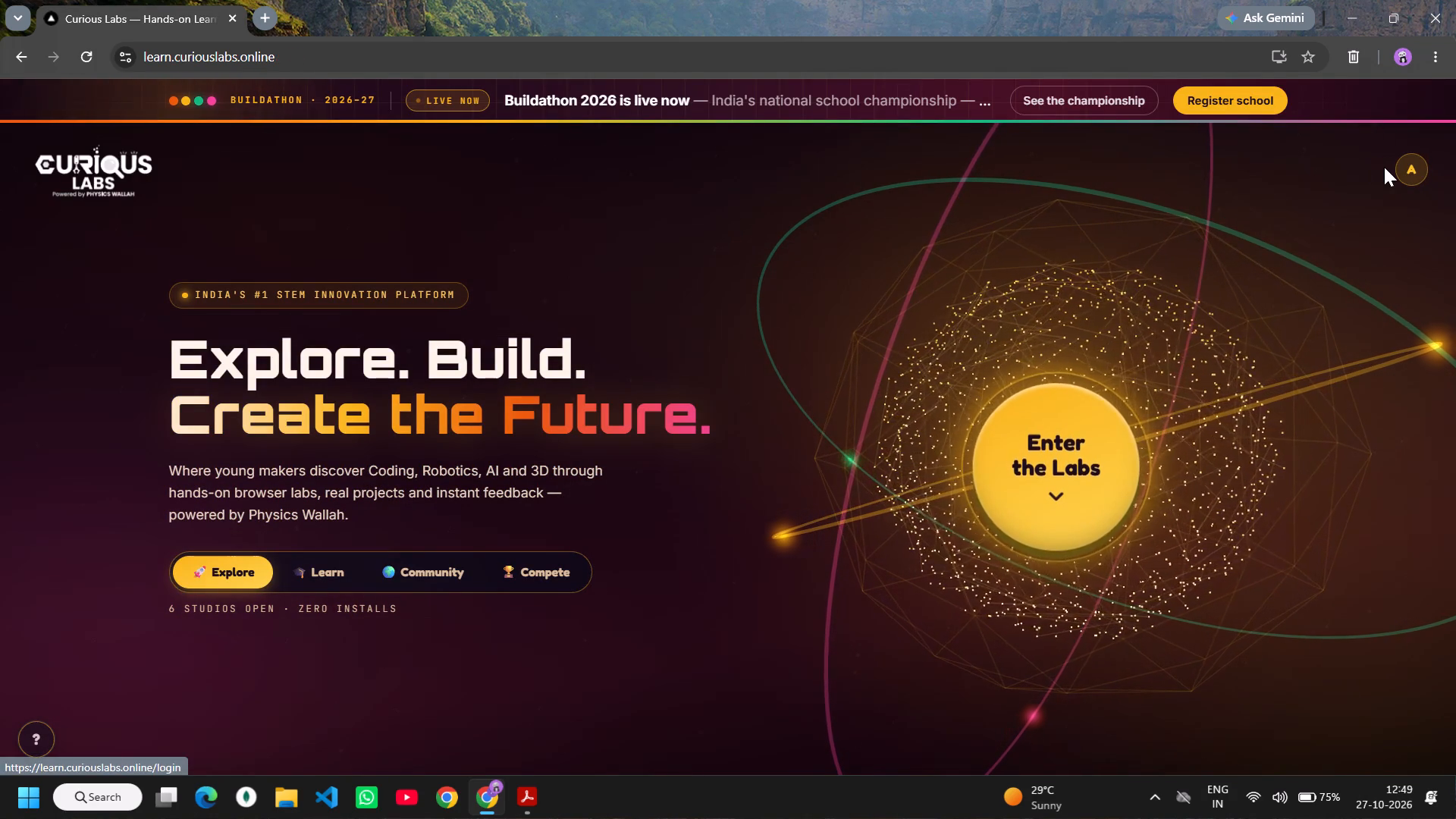
left_click(1416, 168)
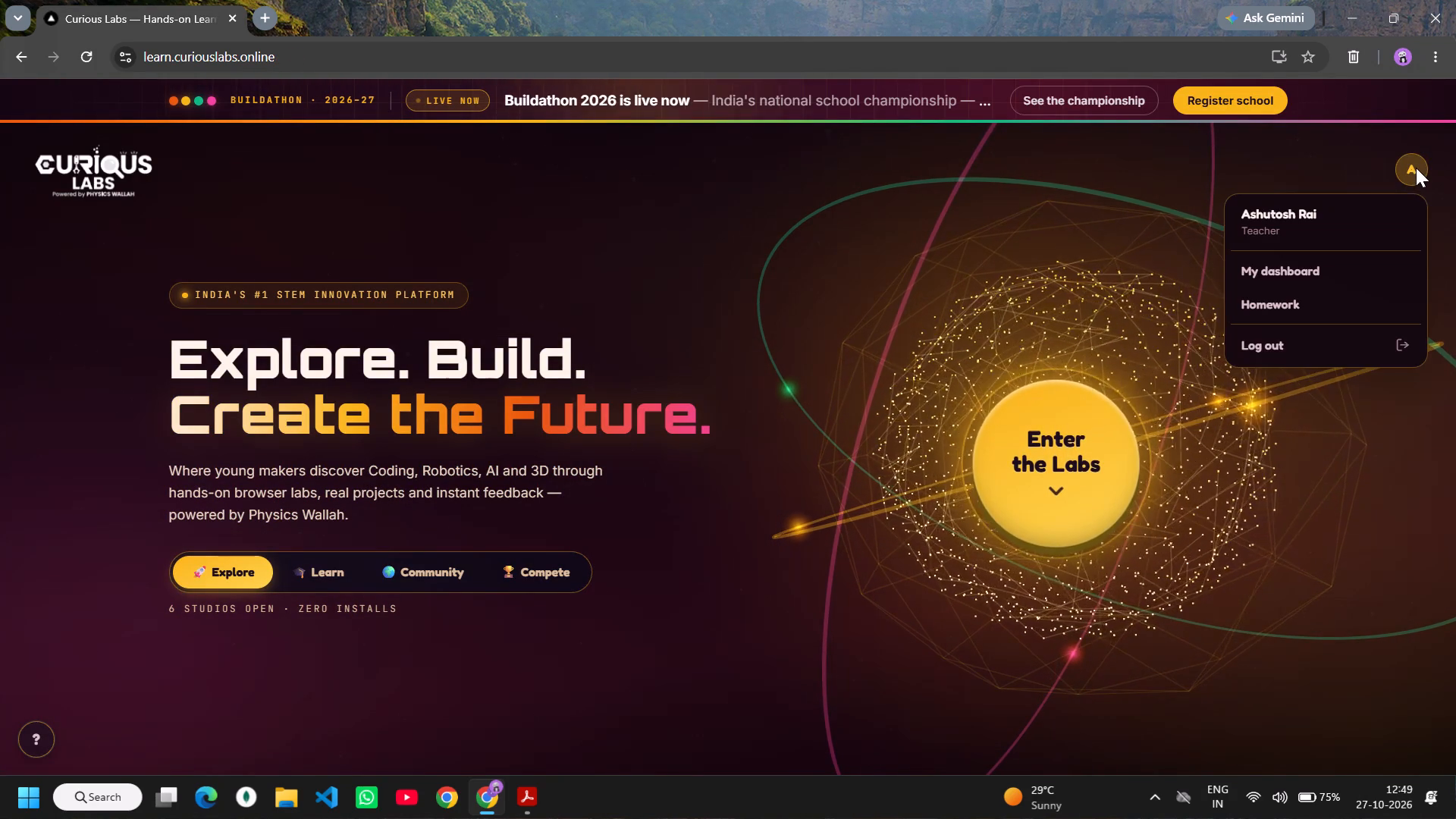
left_click(1312, 275)
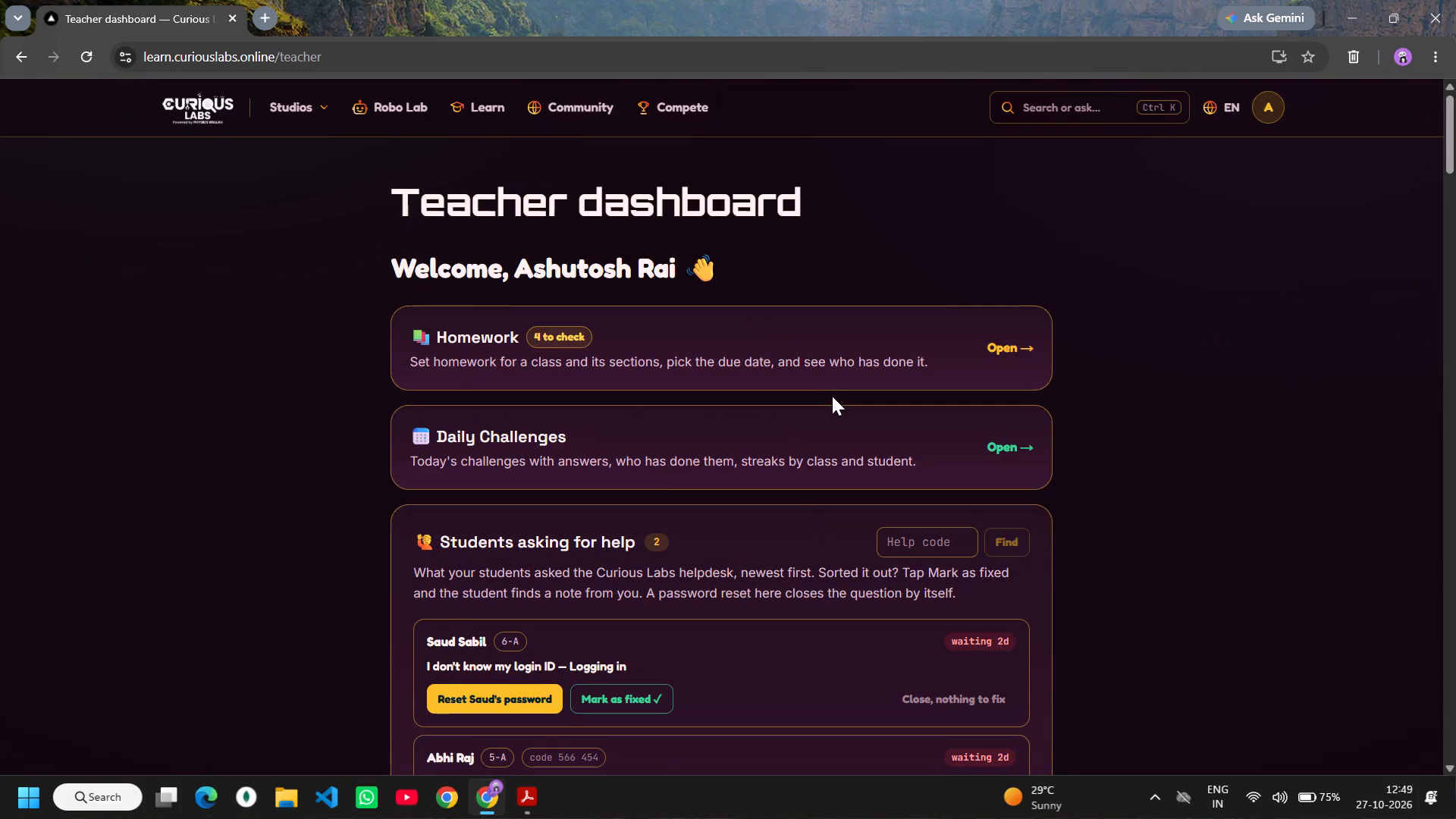
Show class 3, section B in the My class this week section of the dashboard.
scroll(832, 396, "down", 6)
left_click(832, 396)
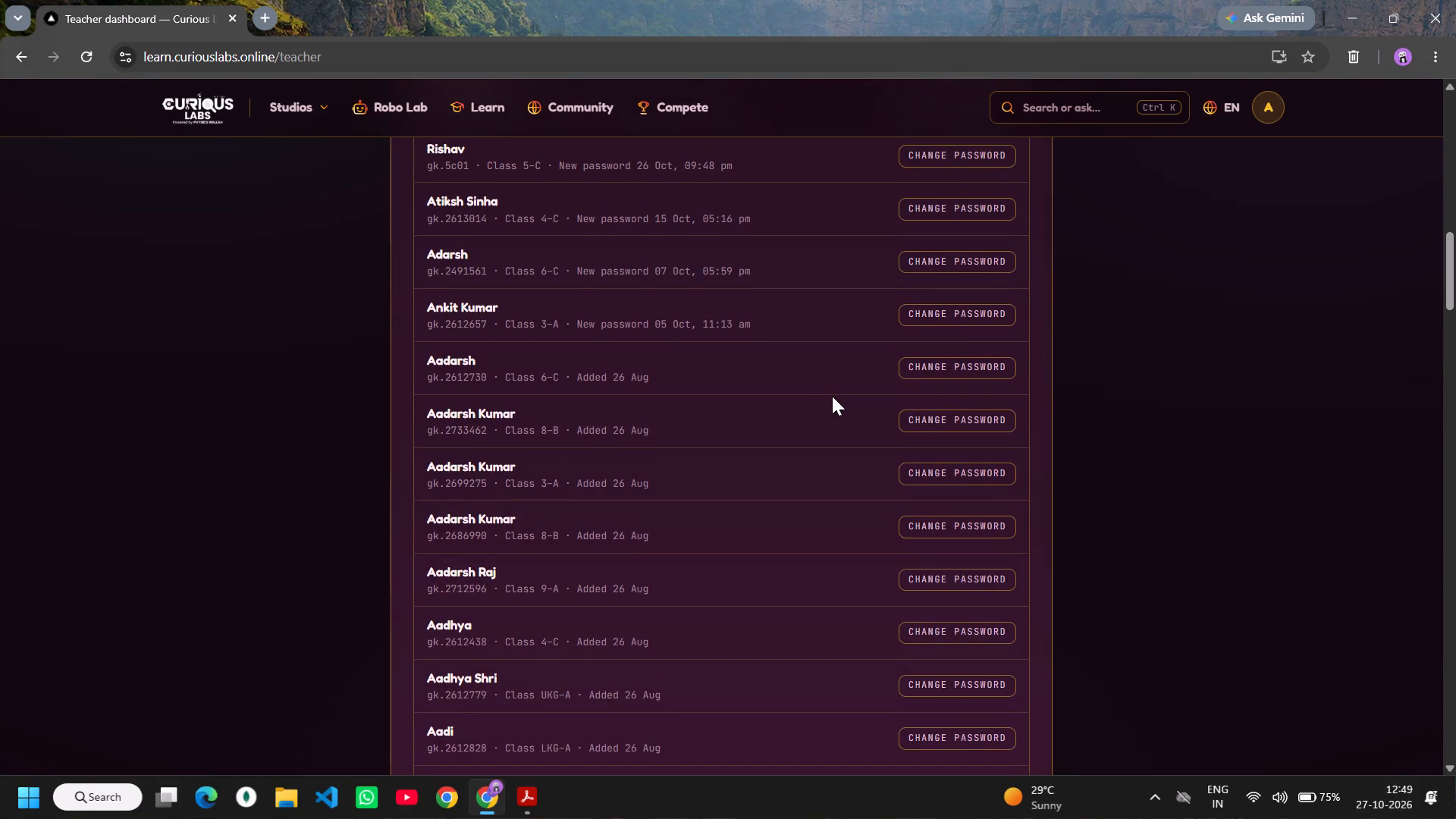
scroll(832, 396, "up", 8)
scroll(832, 396, "down", 4)
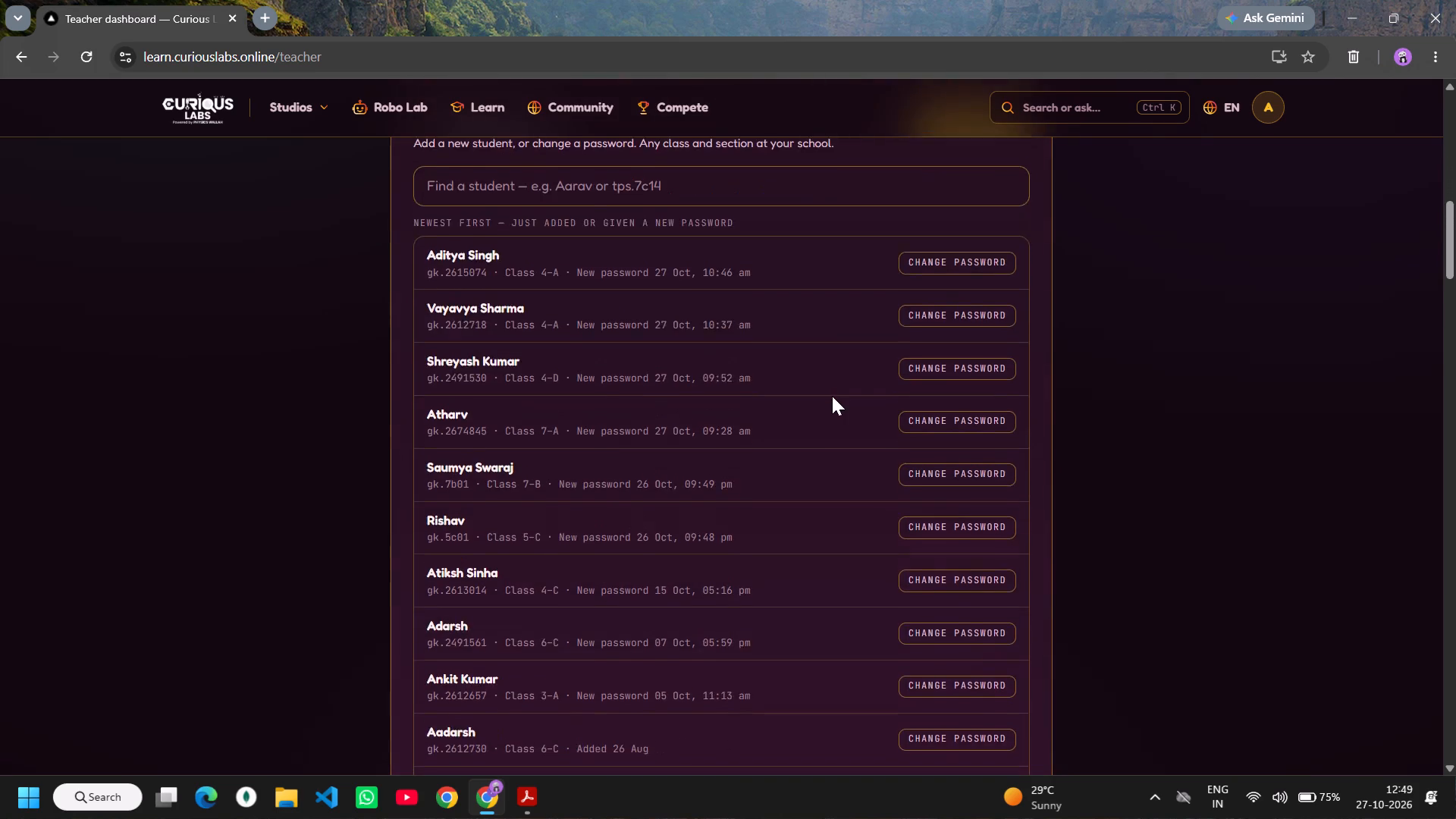
scroll(832, 396, "down", 5)
left_click(905, 197)
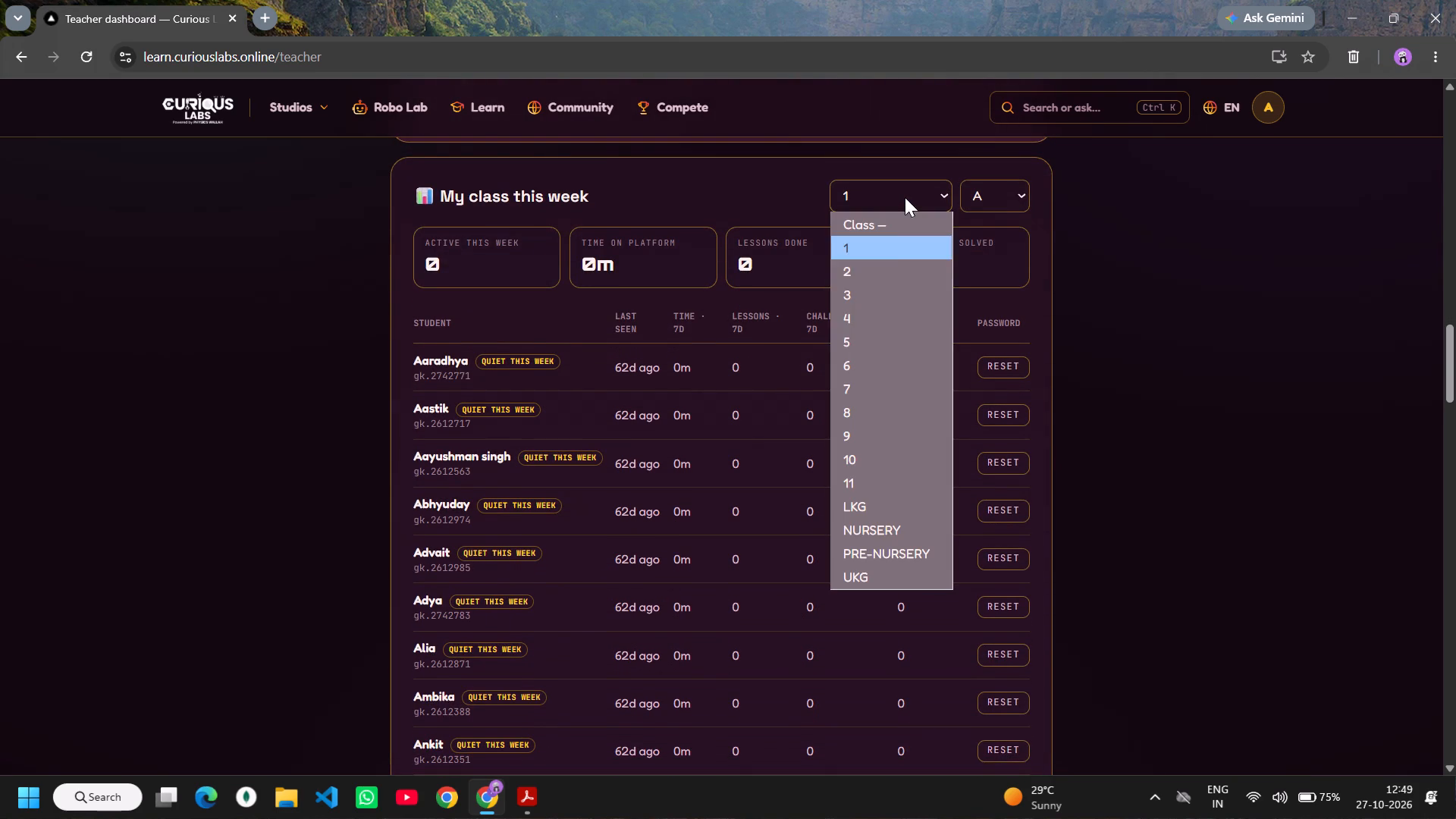
left_click(874, 290)
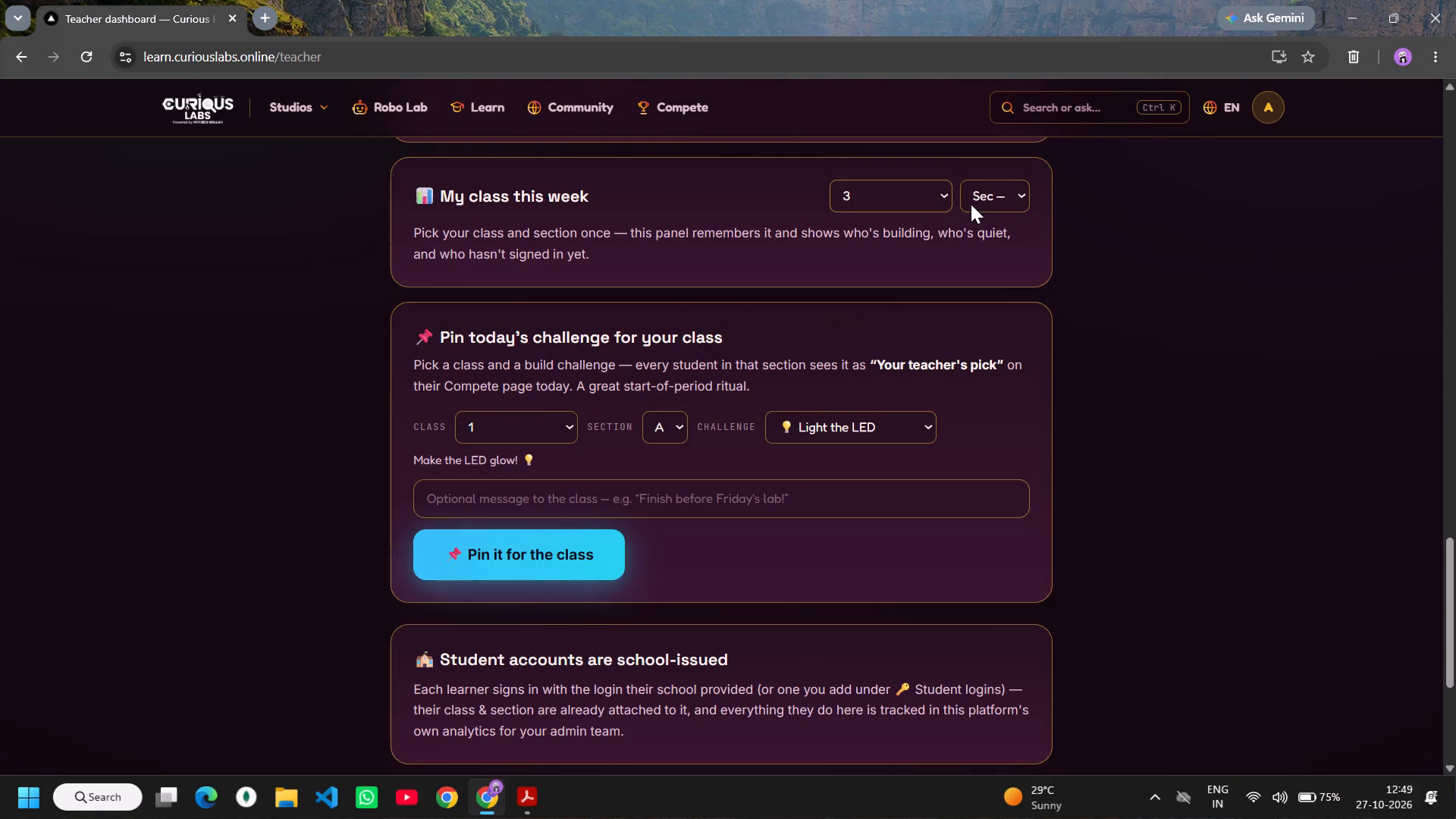
left_click(982, 199)
left_click(989, 268)
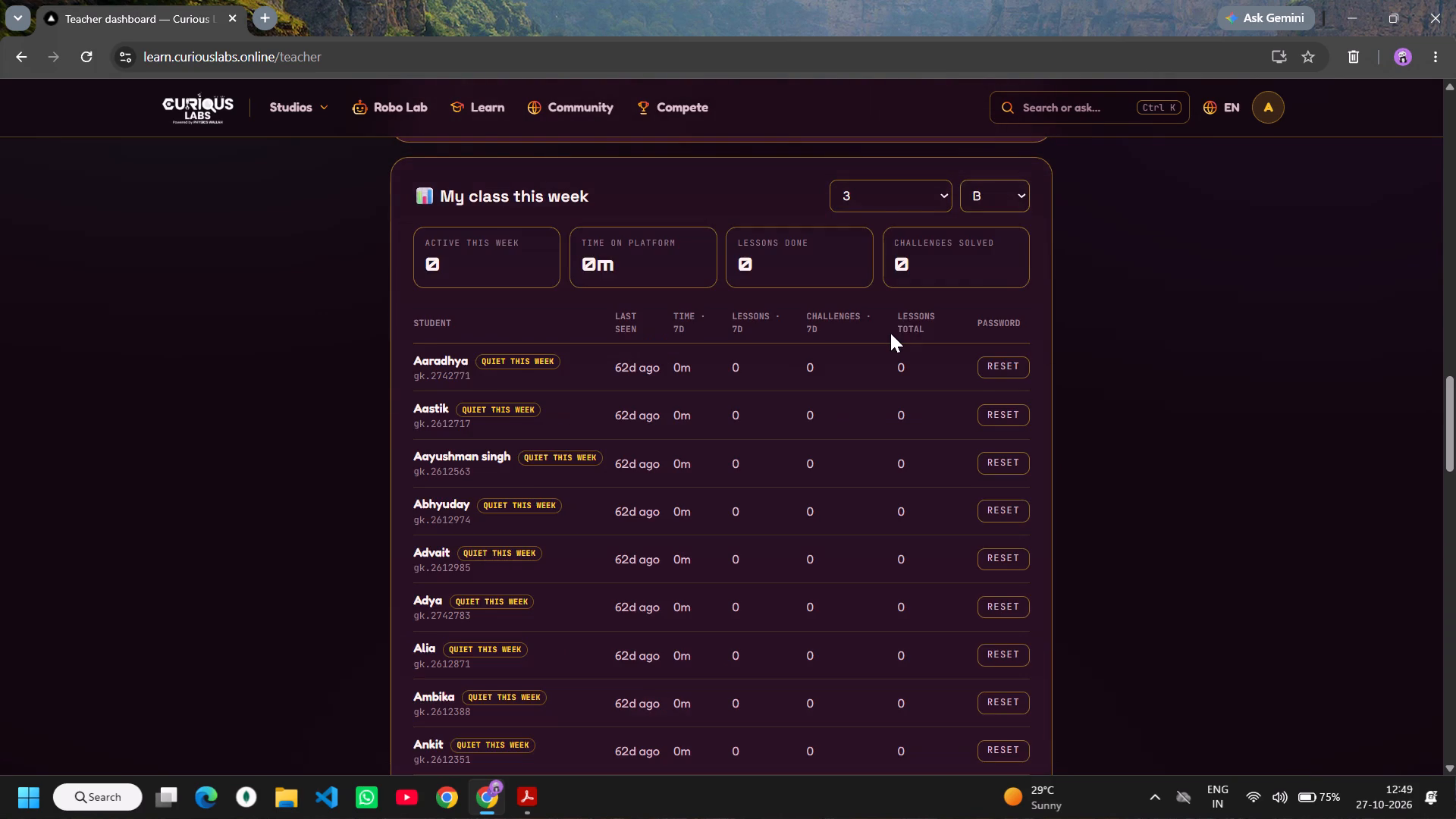
Examine the weekly activity list of all students in class 3-B, including last seen, time, lessons and challenges.
scroll(890, 333, "down", 2)
scroll(890, 333, "up", 1)
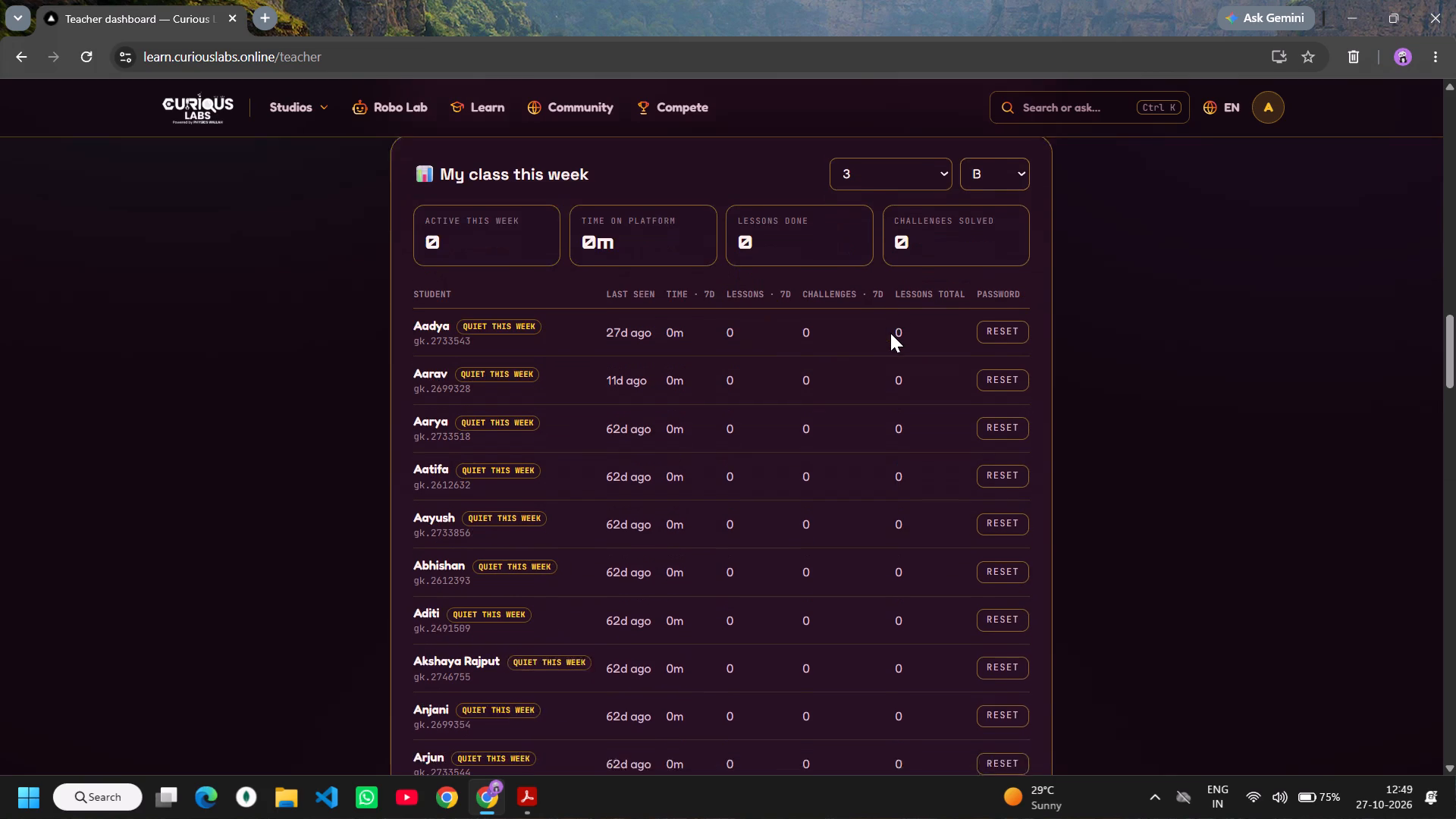
scroll(890, 333, "up", 1)
scroll(890, 333, "down", 1)
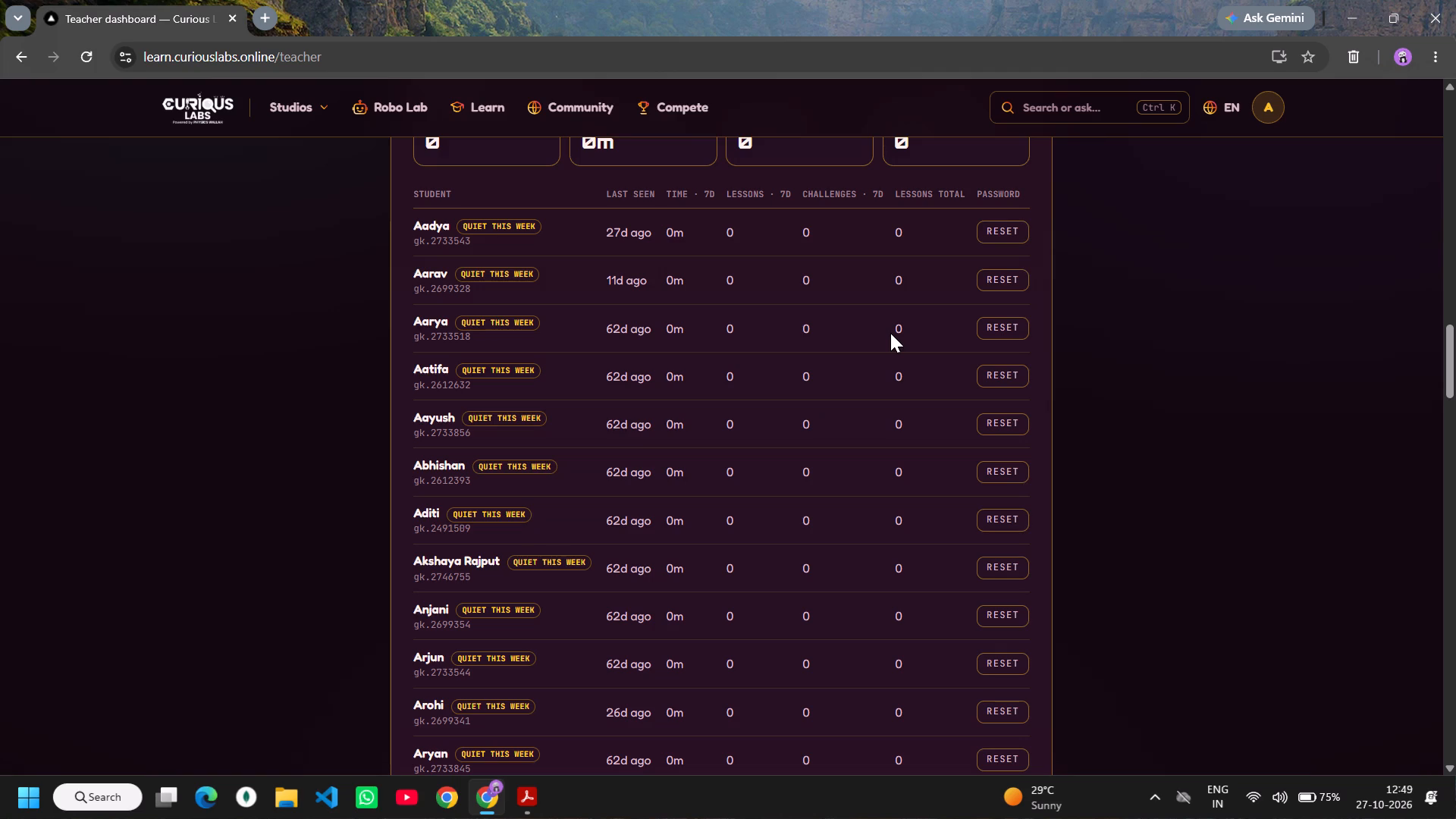
scroll(890, 333, "down", 4)
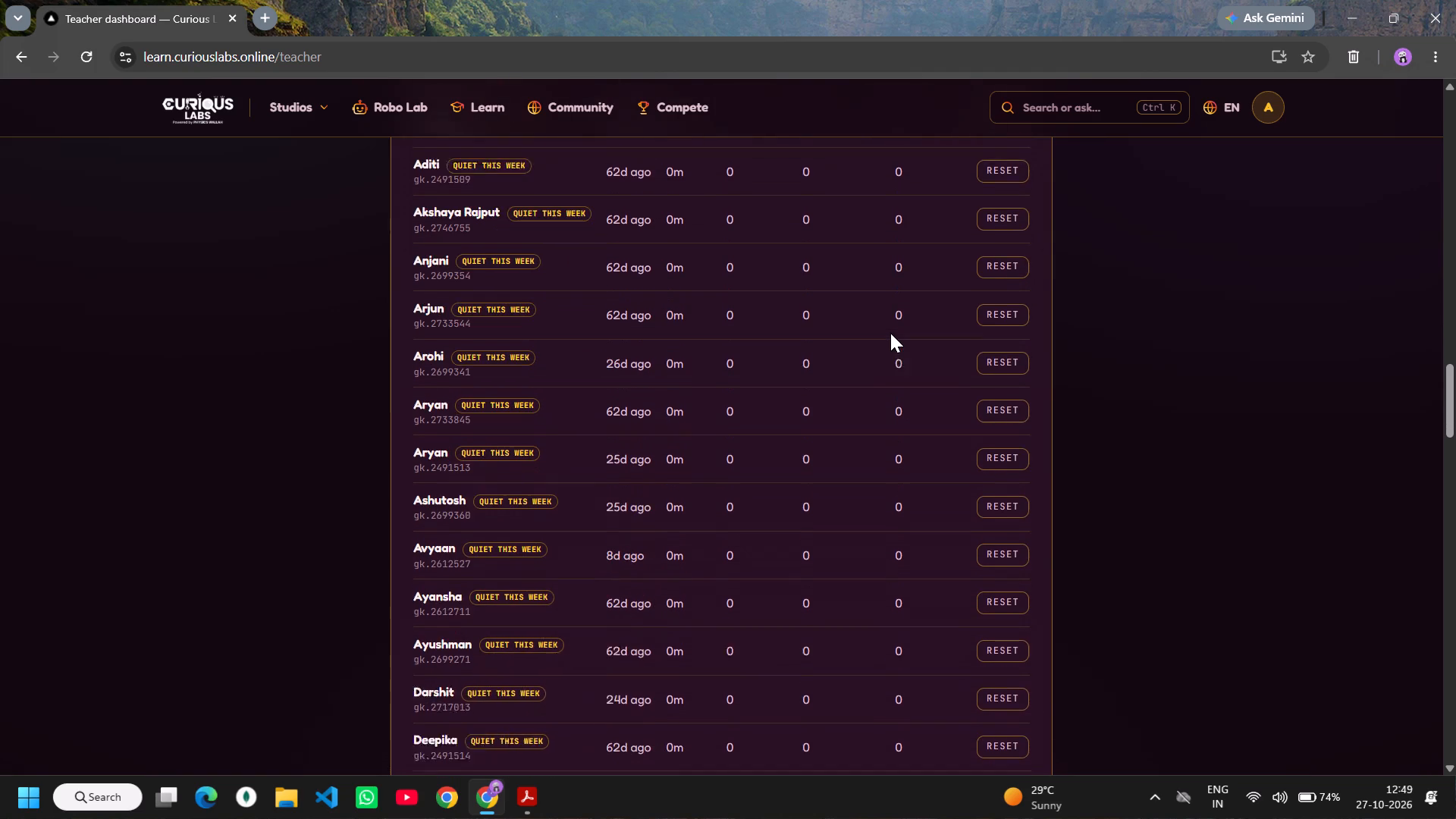
scroll(890, 333, "down", 3)
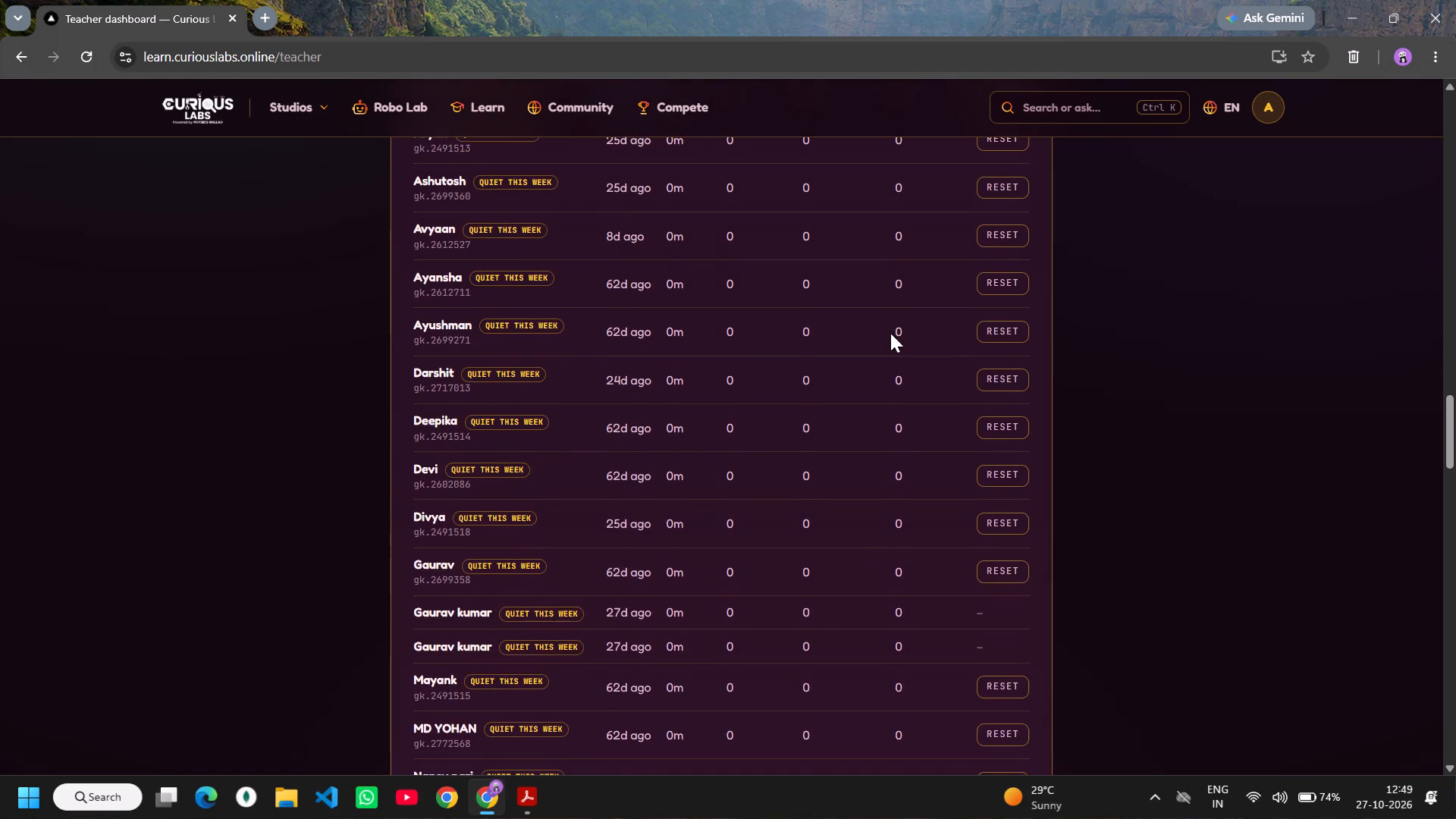
scroll(890, 333, "down", 4)
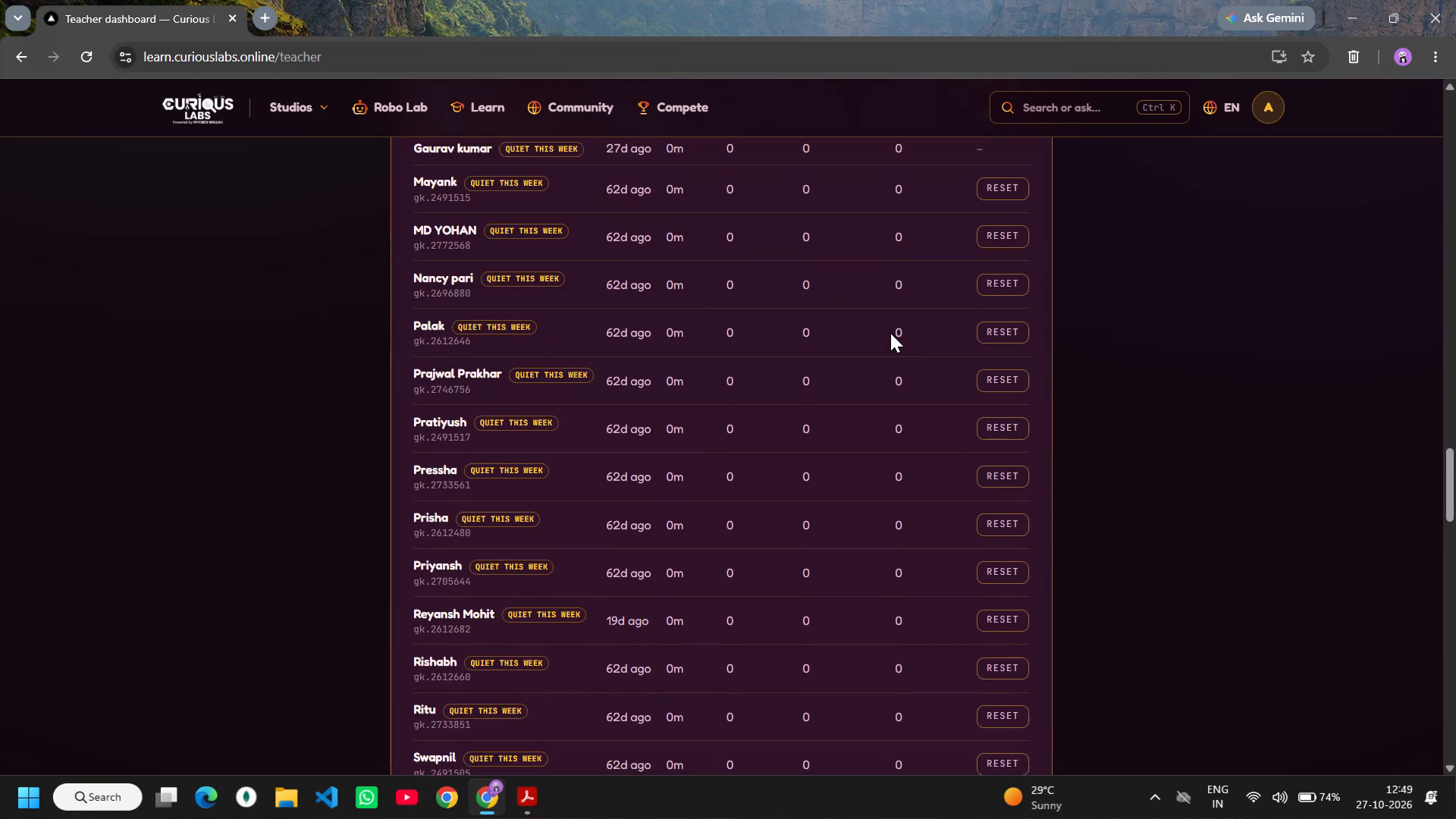
scroll(890, 333, "down", 3)
scroll(634, 237, "up", 6)
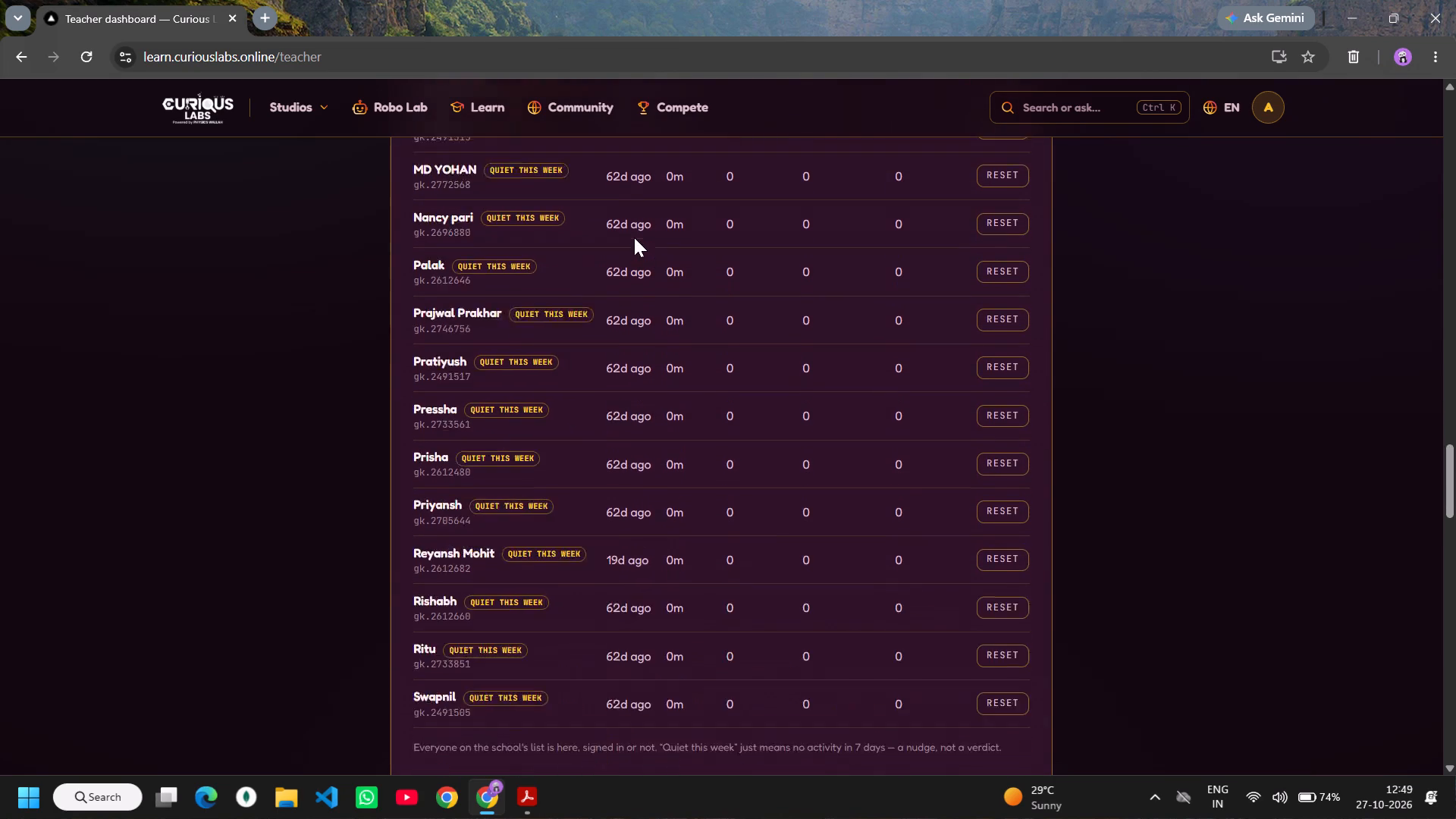
Open the Circuits studio and clear the existing circuit from the canvas.
left_click(321, 100)
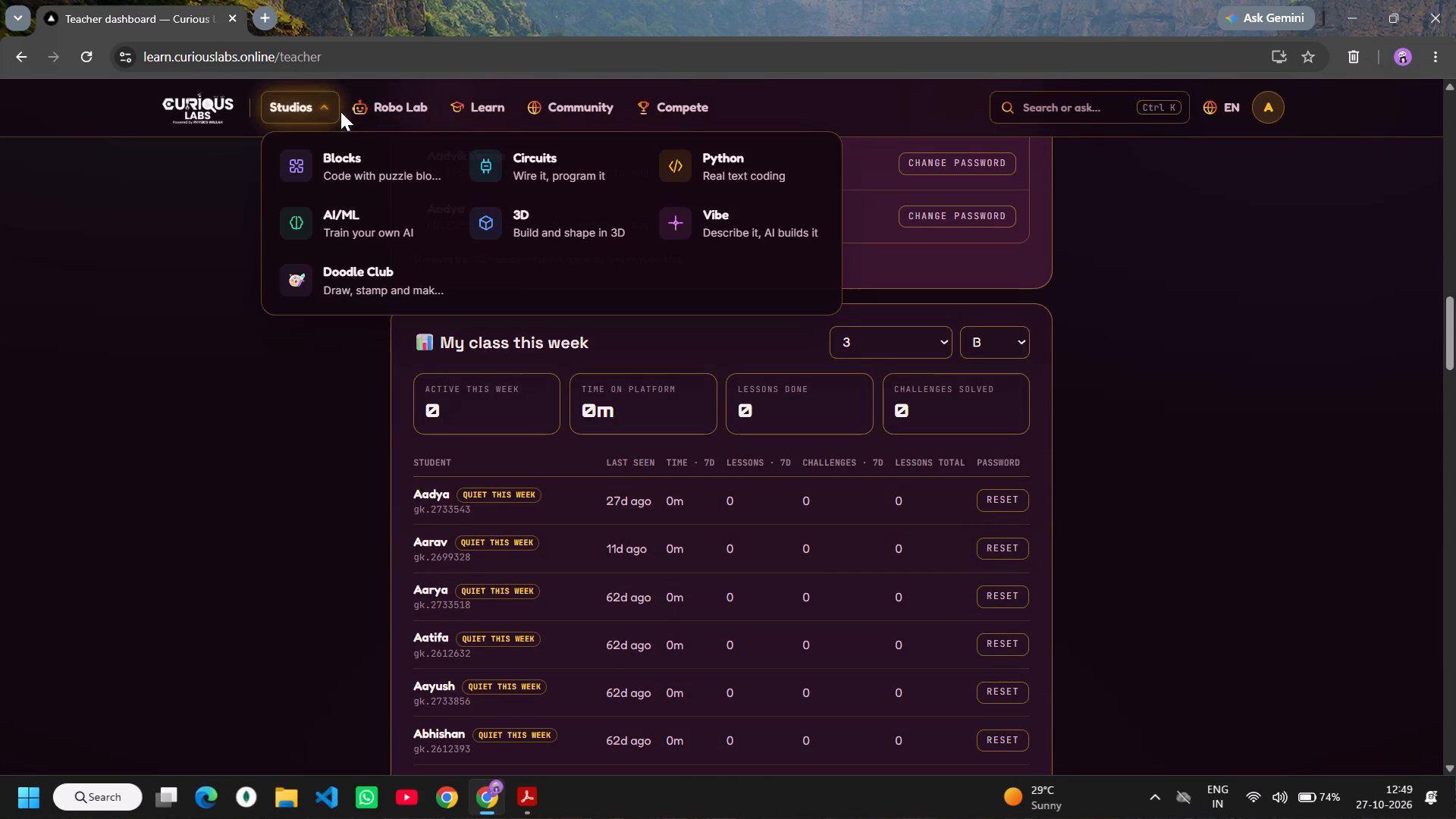
left_click(529, 165)
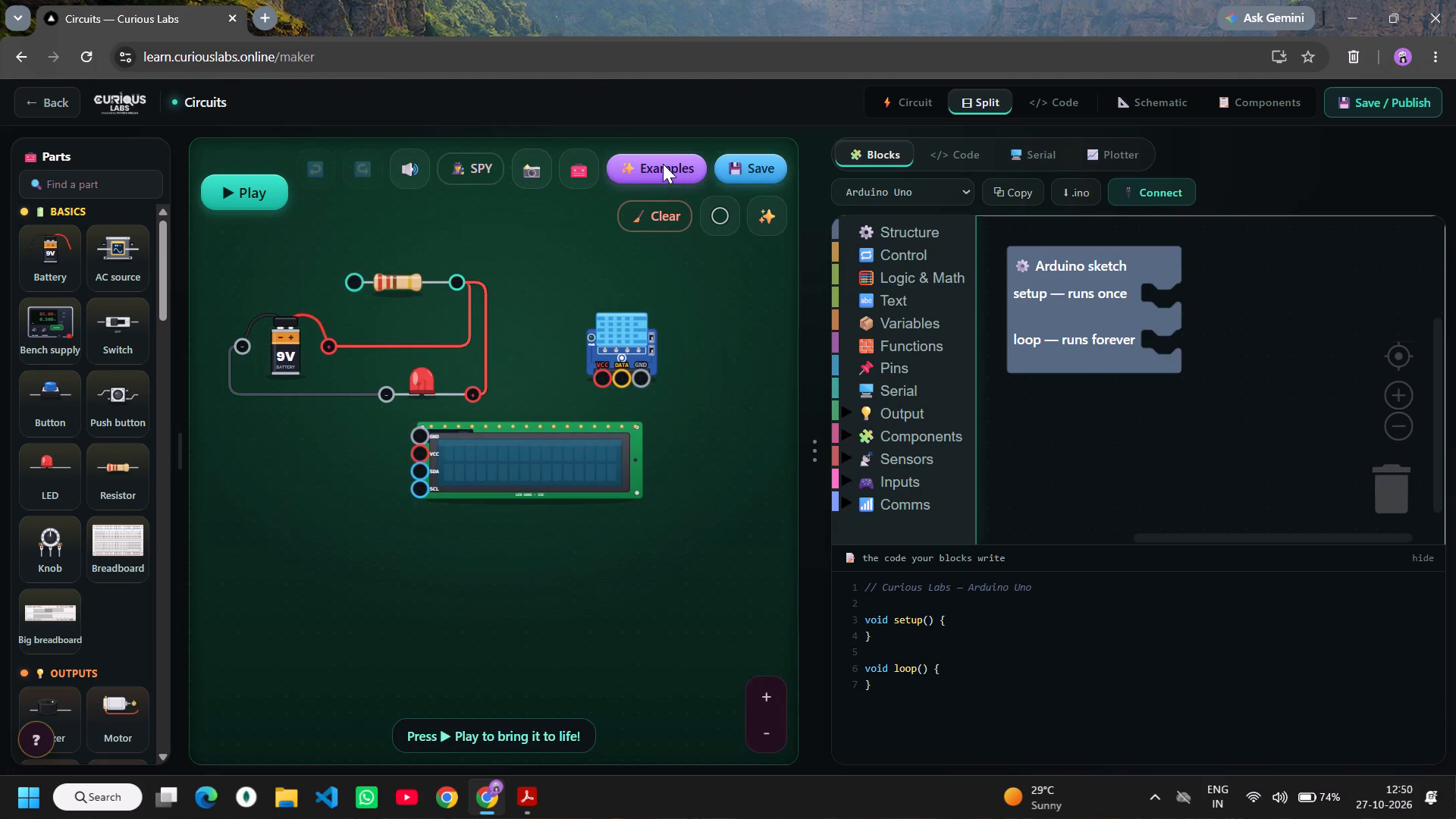
left_click(650, 215)
left_click(667, 221)
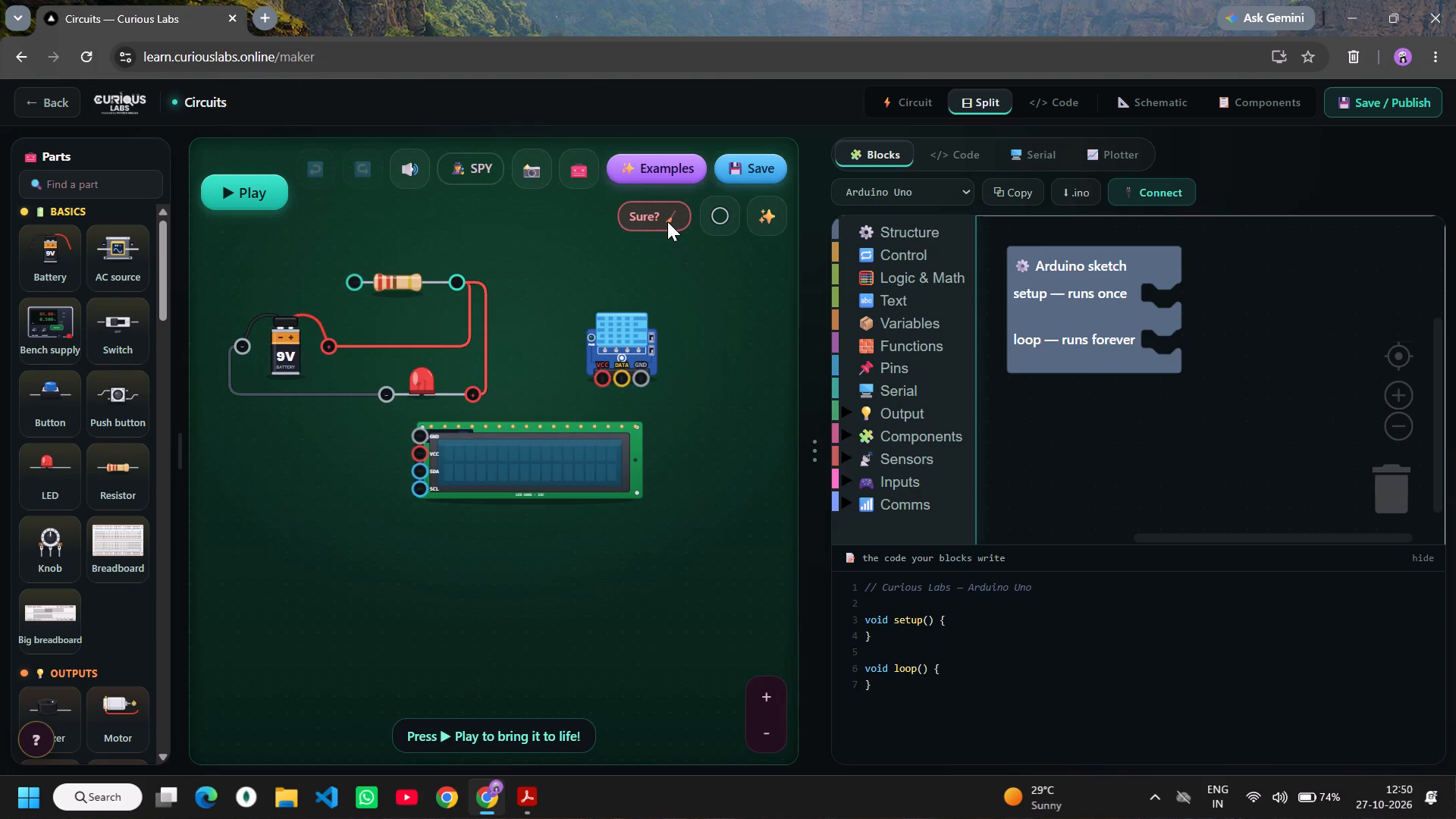
Widen the circuit canvas by narrowing the block and code area.
left_click_drag(808, 263, 1157, 221)
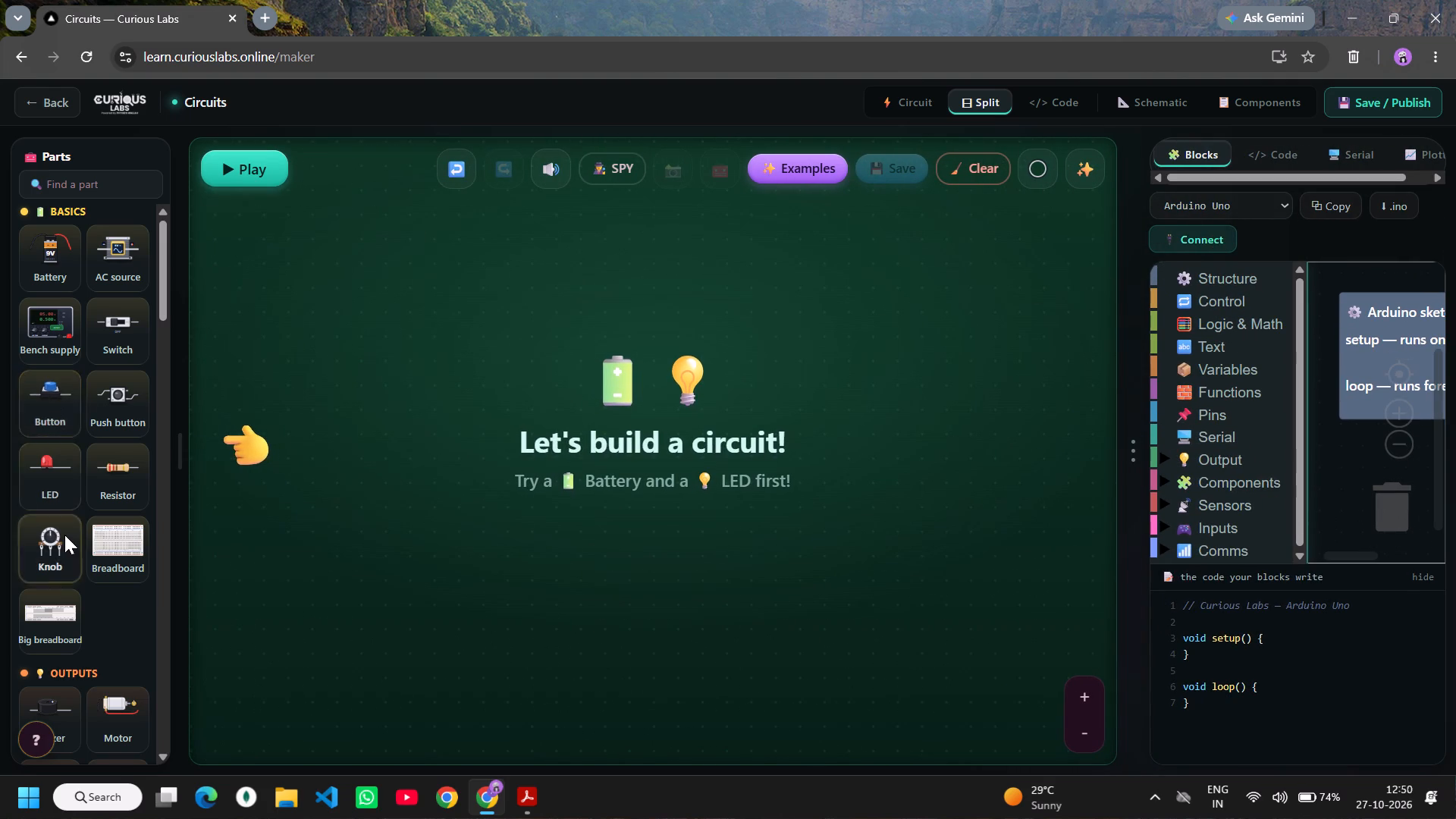
Place three Water Level sensors on the canvas, one below another.
scroll(64, 535, "down", 9)
scroll(134, 285, "up", 1)
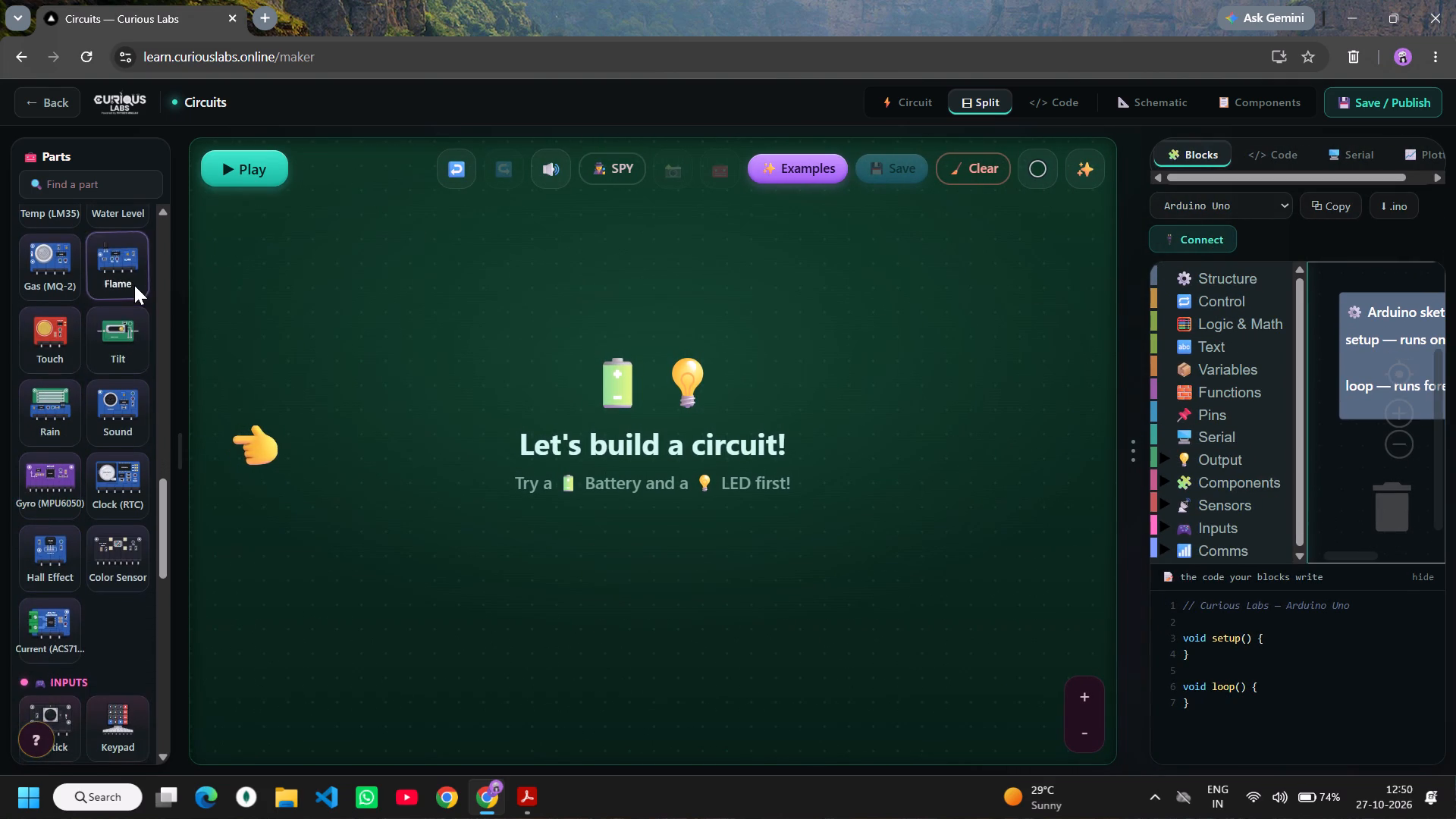
scroll(134, 285, "up", 1)
left_click_drag(126, 299, 505, 237)
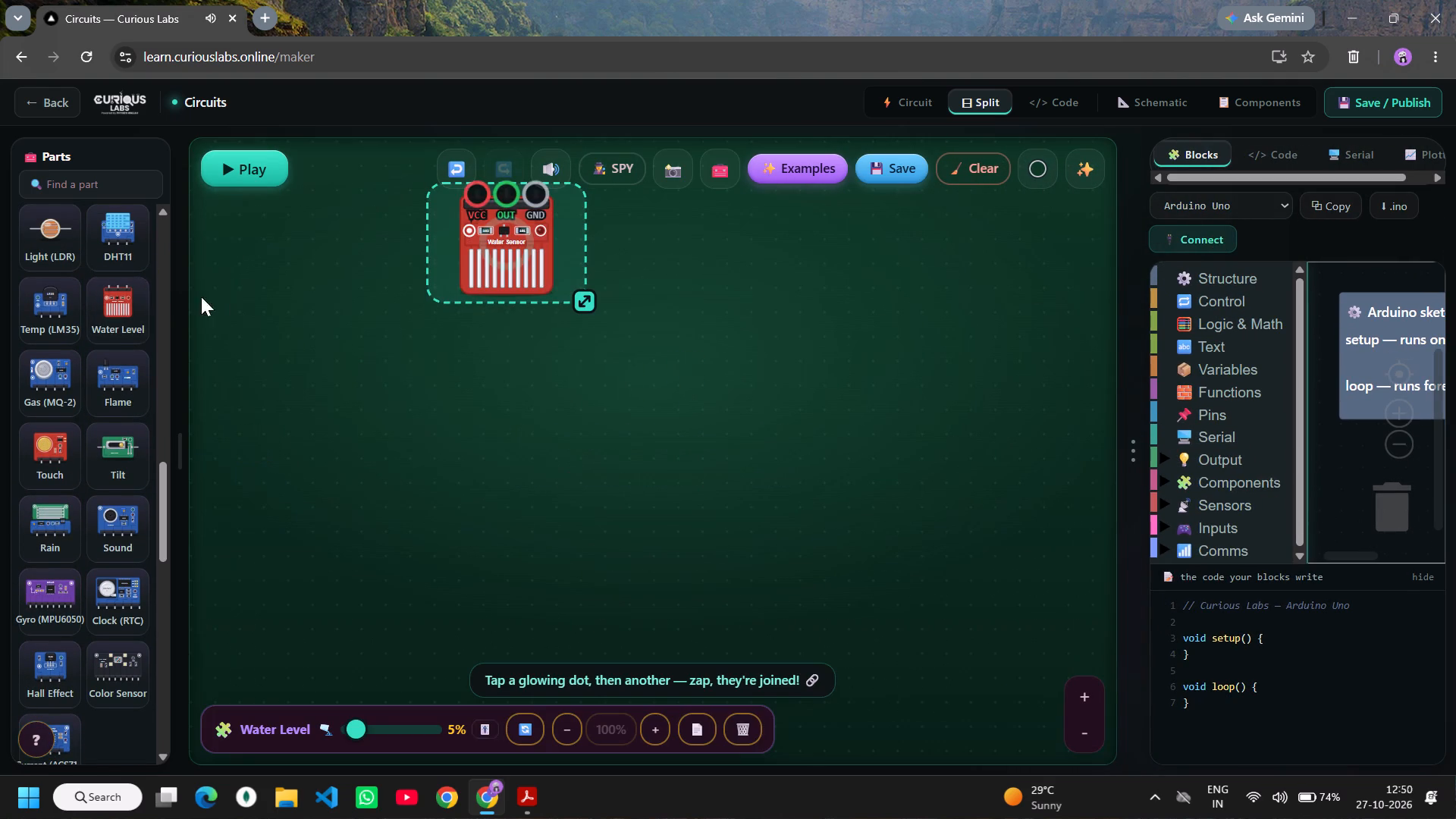
left_click_drag(115, 305, 491, 369)
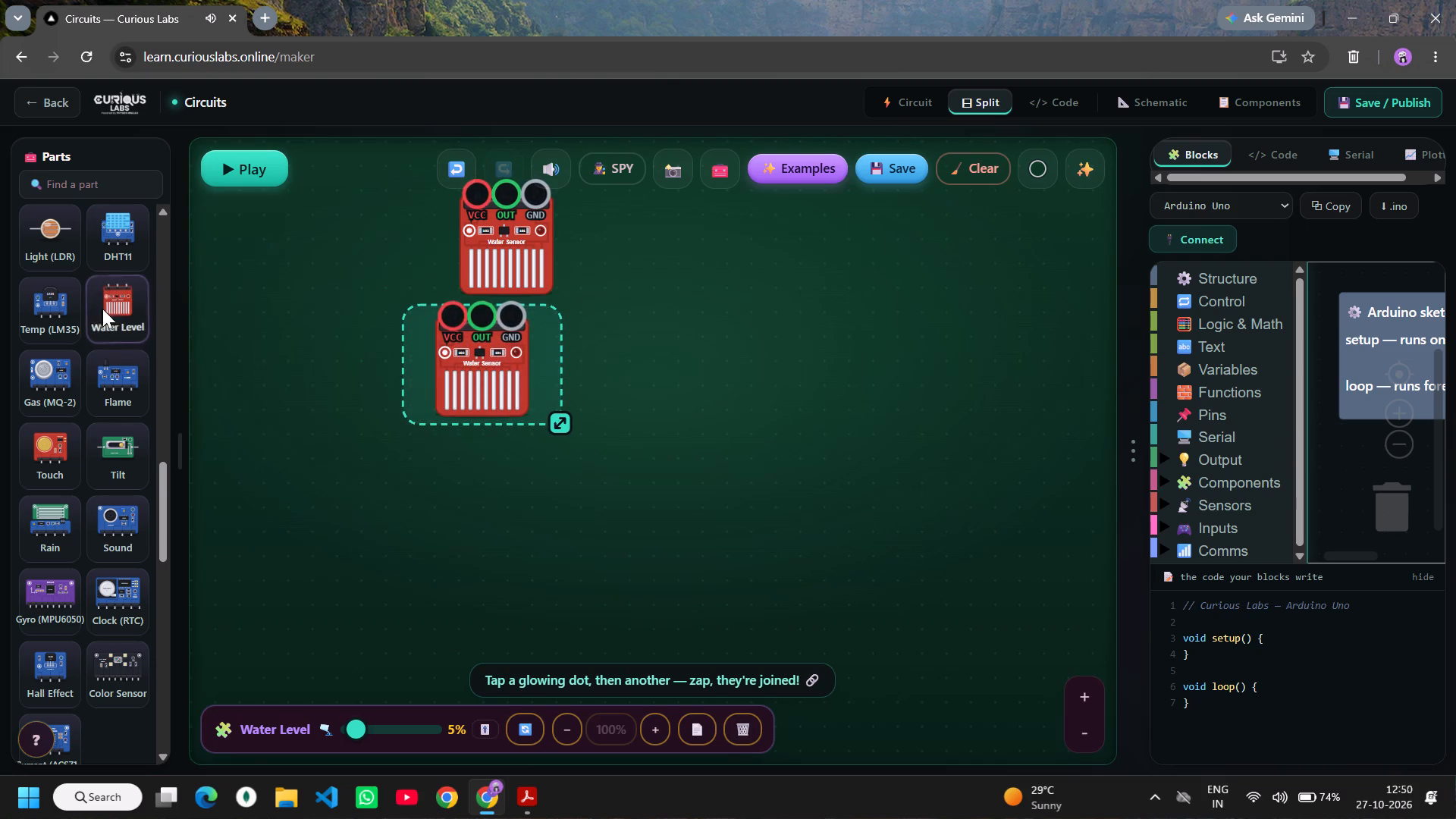
left_click_drag(115, 293, 497, 557)
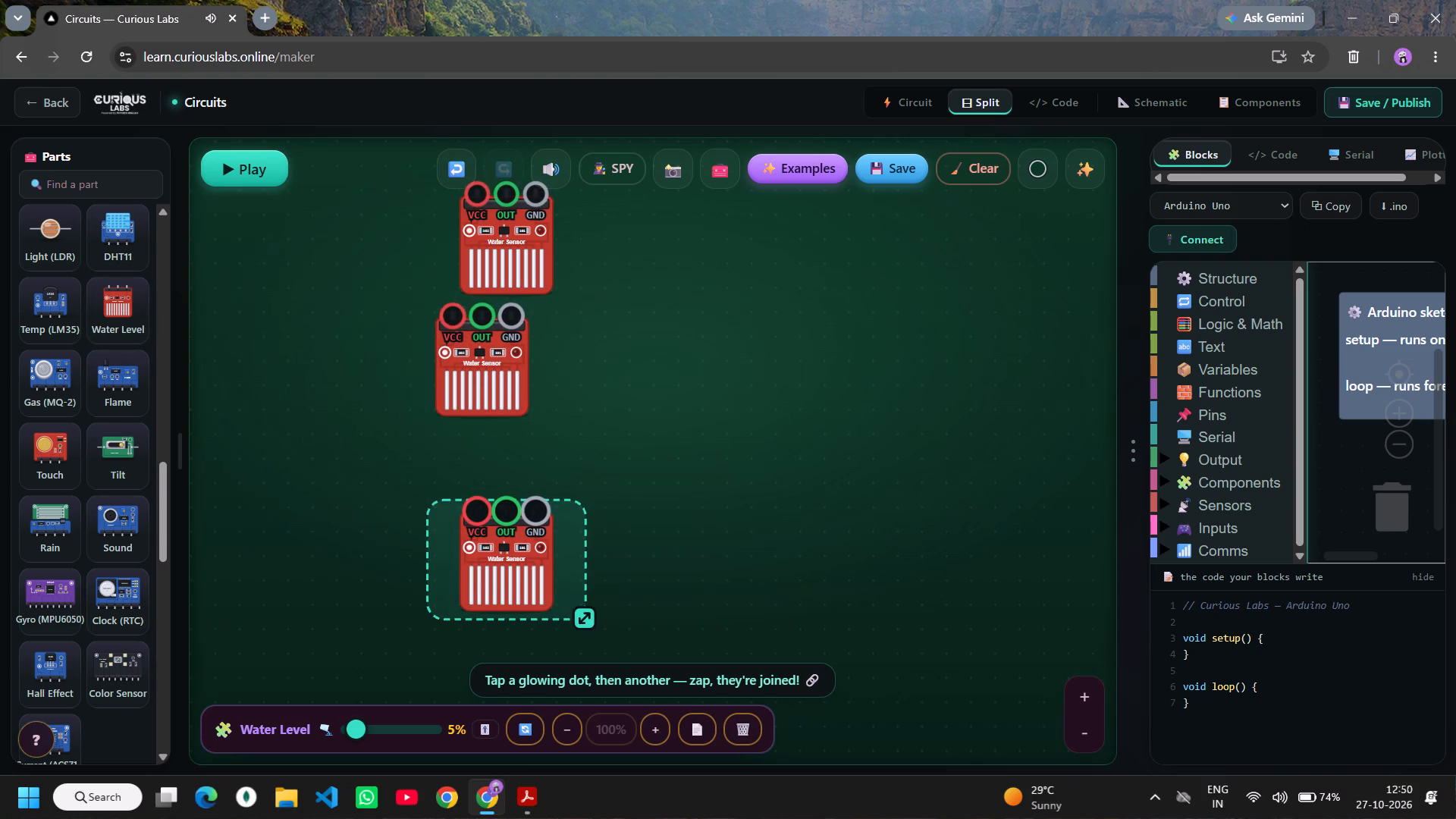
Align the three water sensors into one vertical column near the middle of the canvas.
left_click_drag(491, 372, 551, 413)
left_click_drag(504, 235, 547, 272)
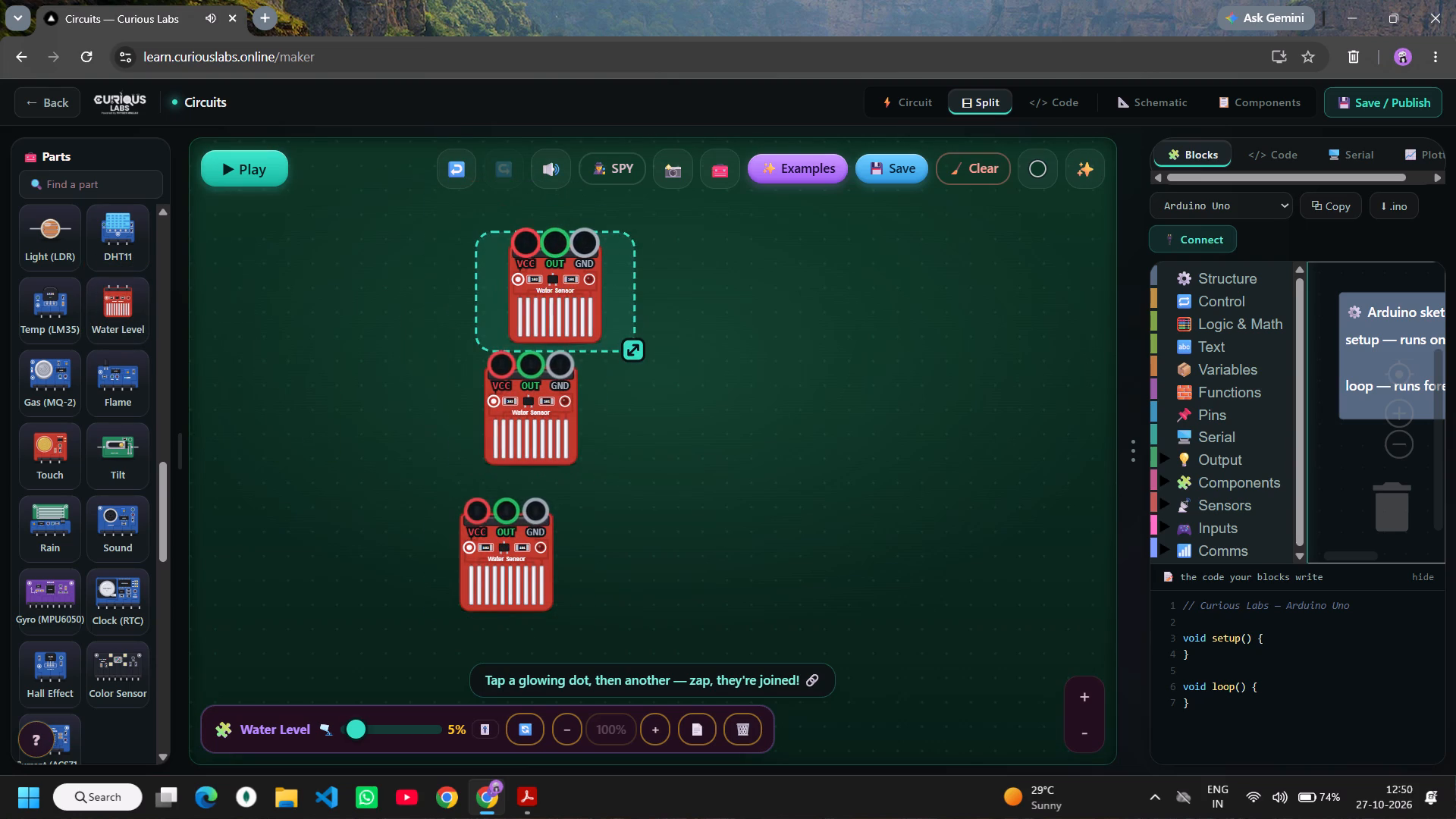
left_click_drag(512, 556, 589, 556)
left_click_drag(552, 424, 591, 447)
left_click_drag(557, 327, 585, 335)
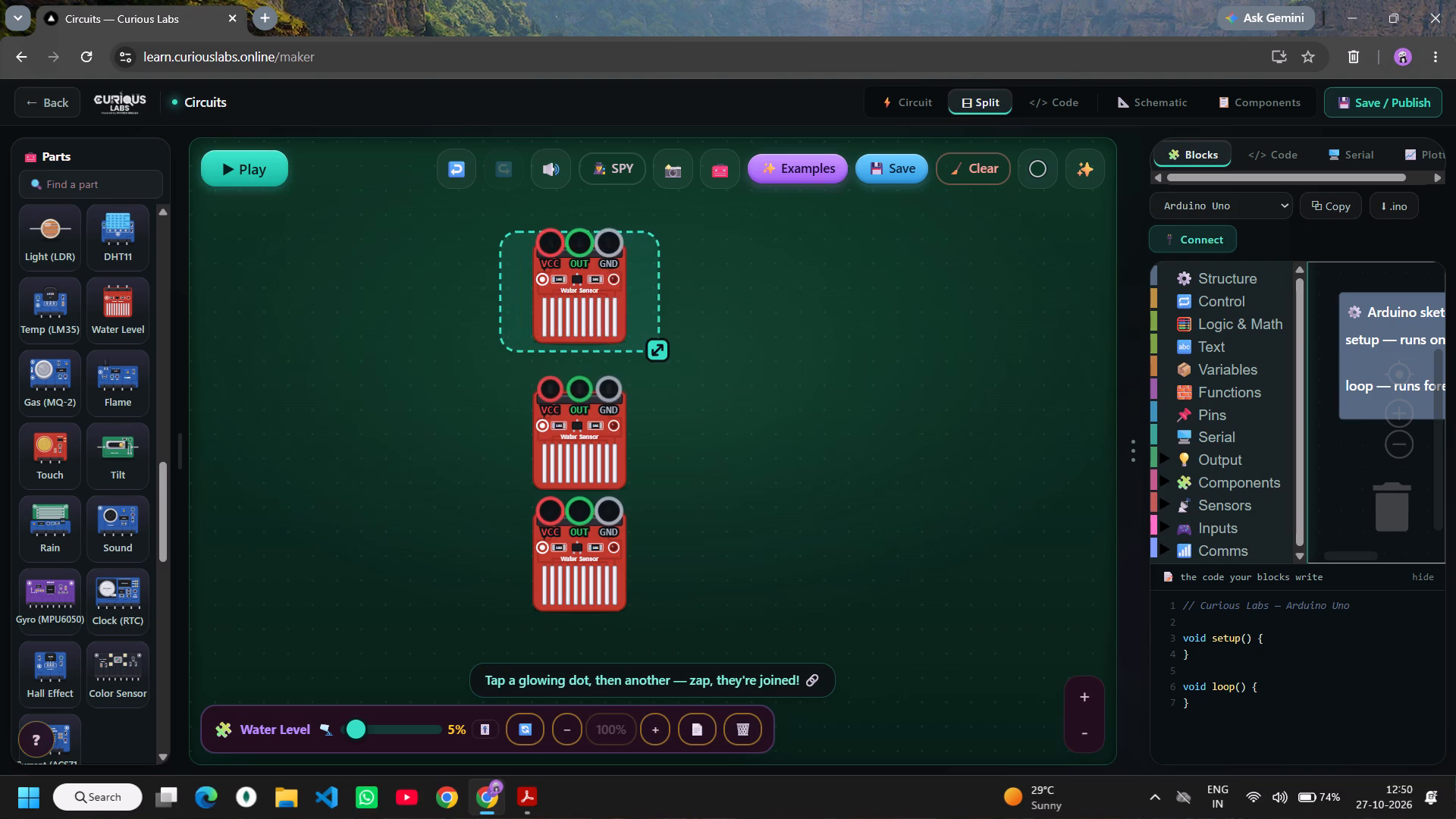
left_click(262, 359)
Add three LEDs to the circuit canvas.
scroll(89, 381, "up", 1)
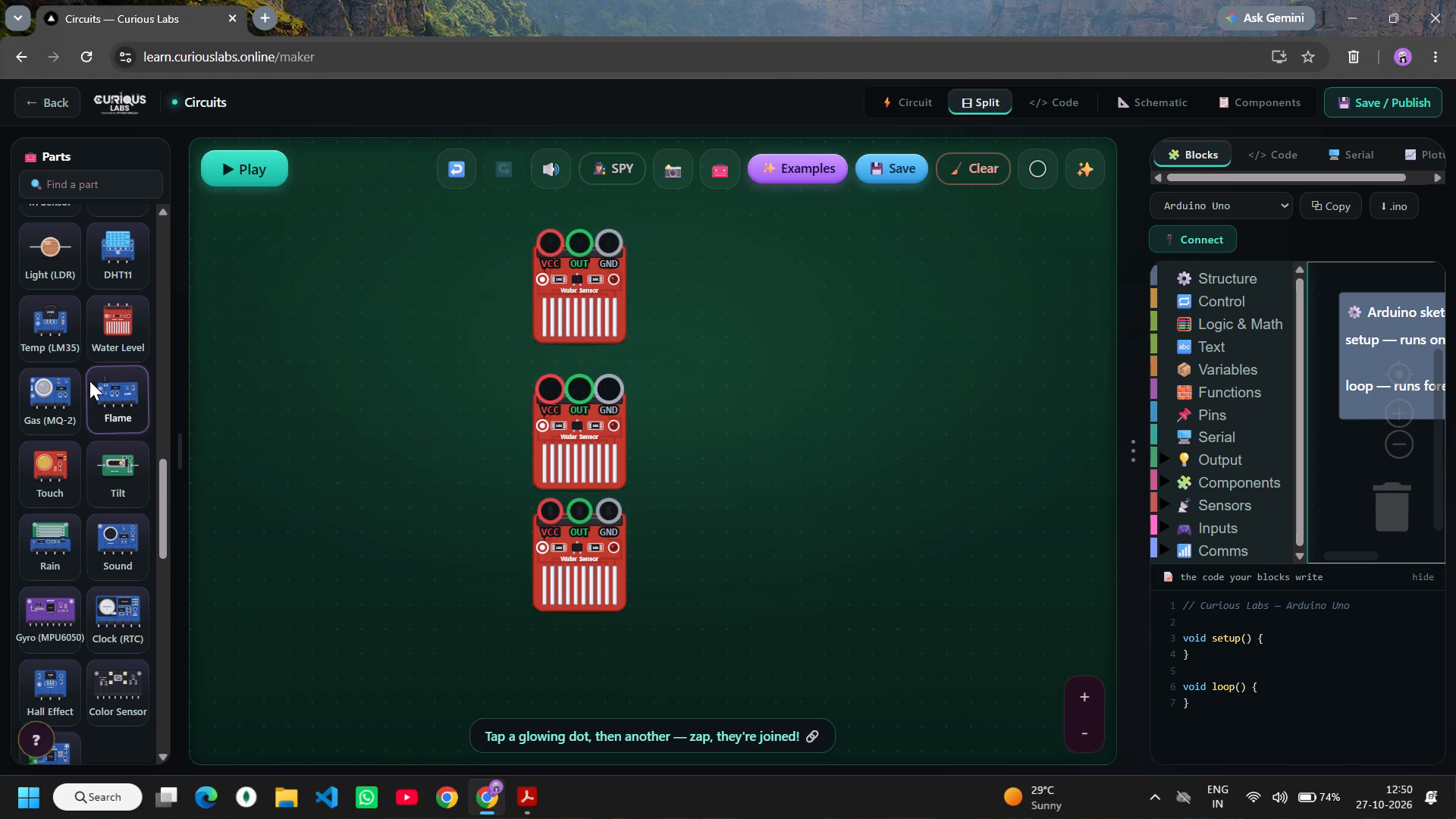
scroll(89, 381, "up", 2)
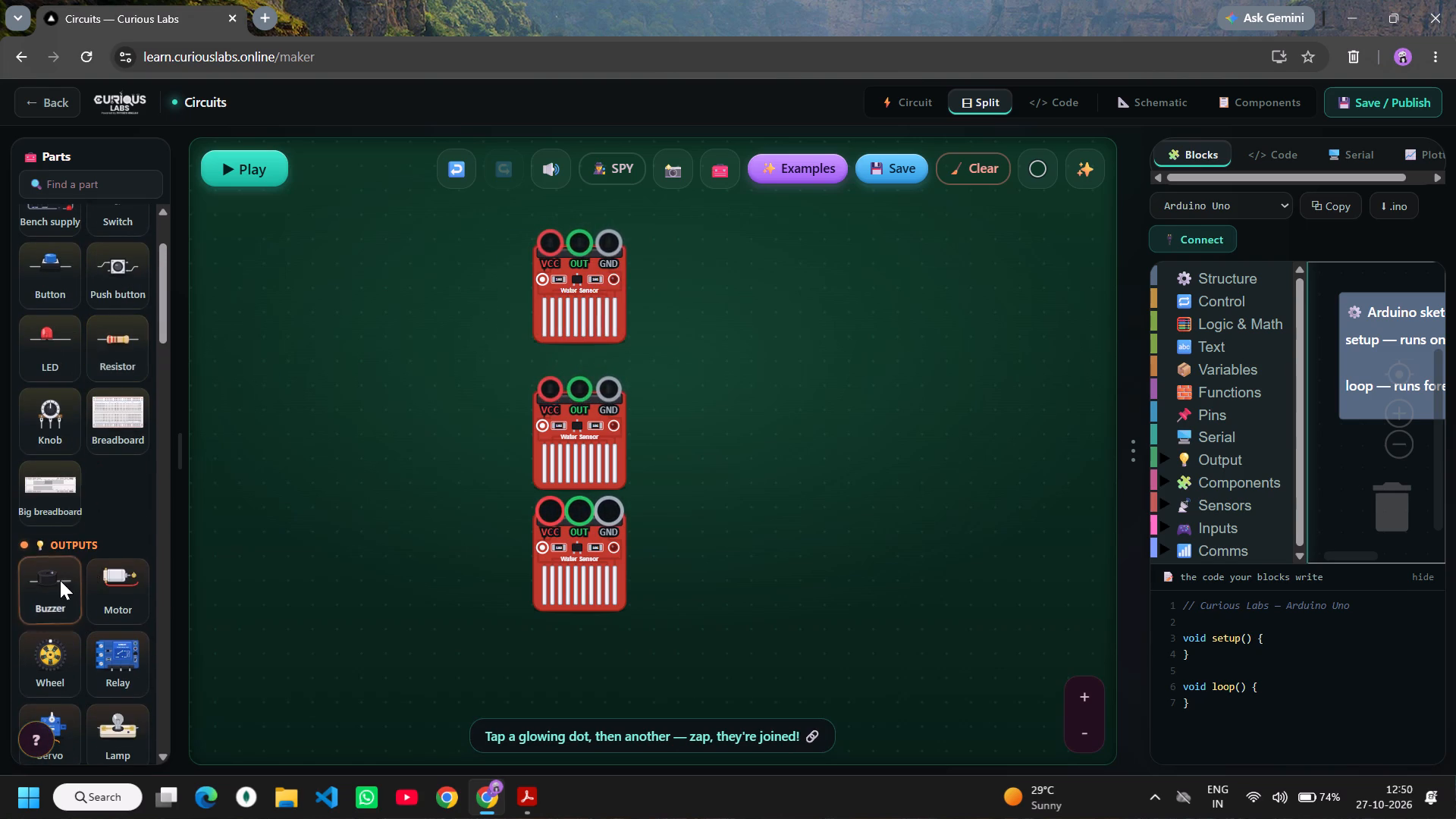
left_click(46, 334)
left_click(46, 334)
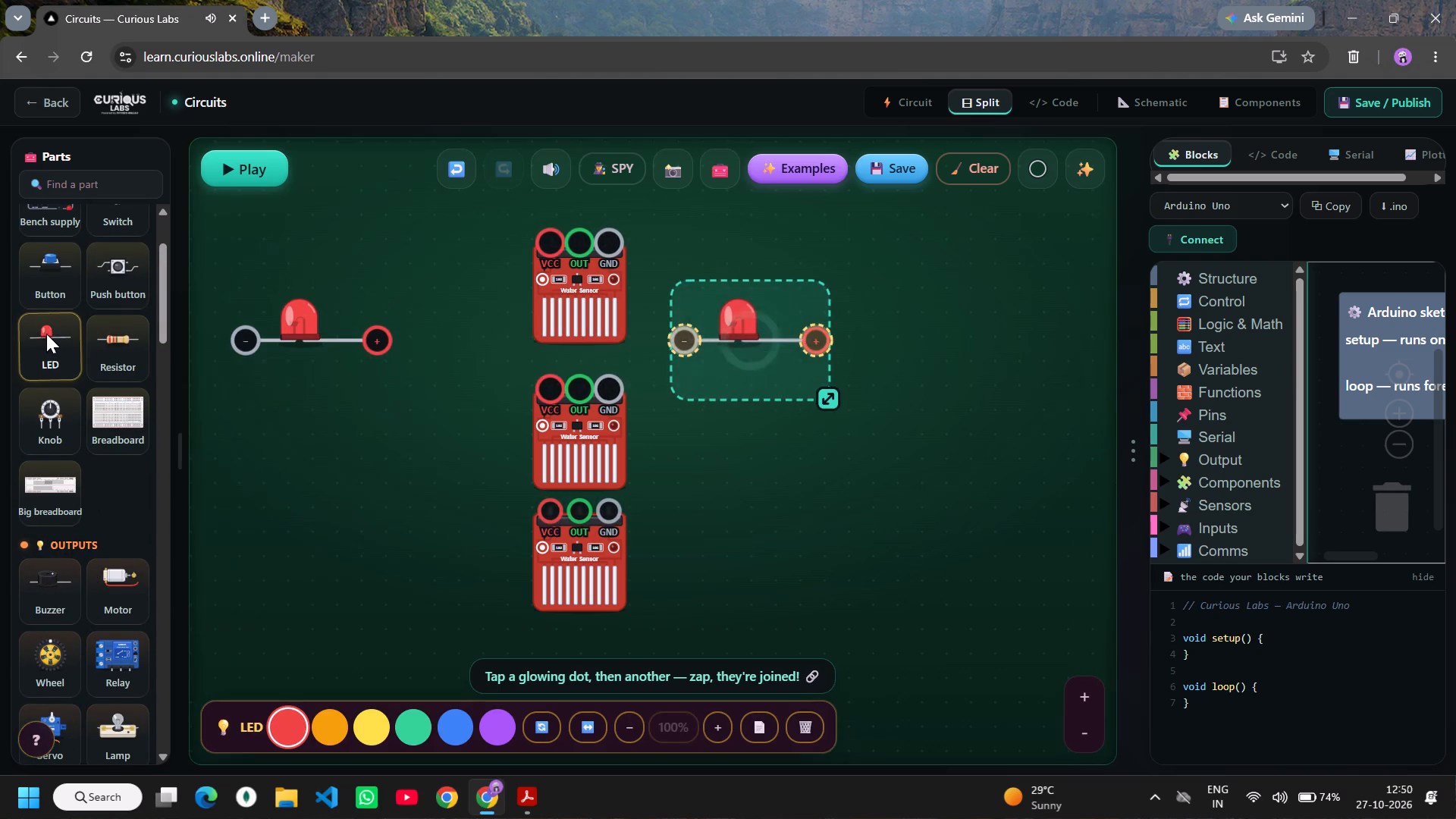
left_click(46, 334)
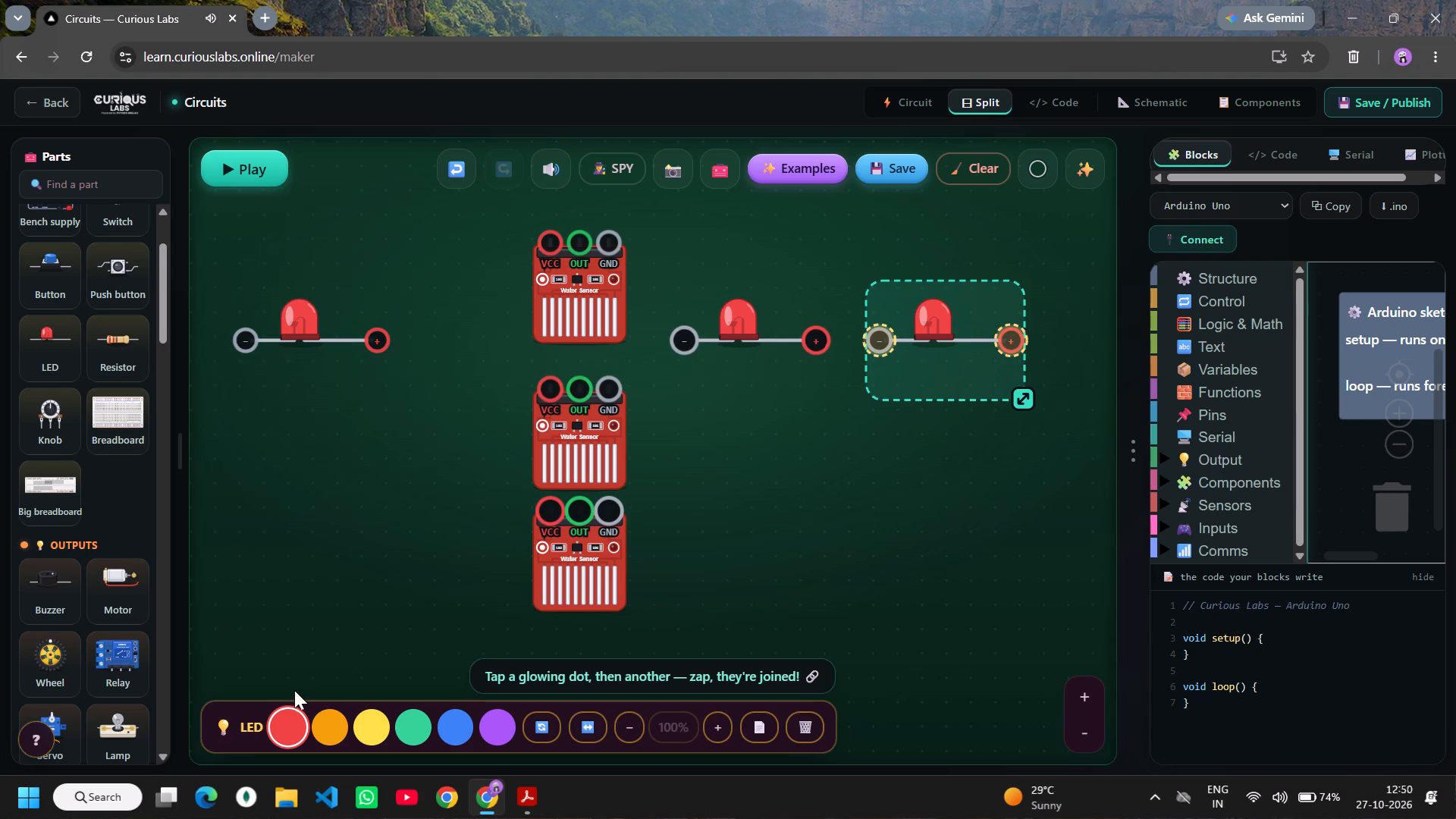
Colour the rightmost LED green and the LED just beside the sensors yellow, leaving the third one red.
left_click(406, 726)
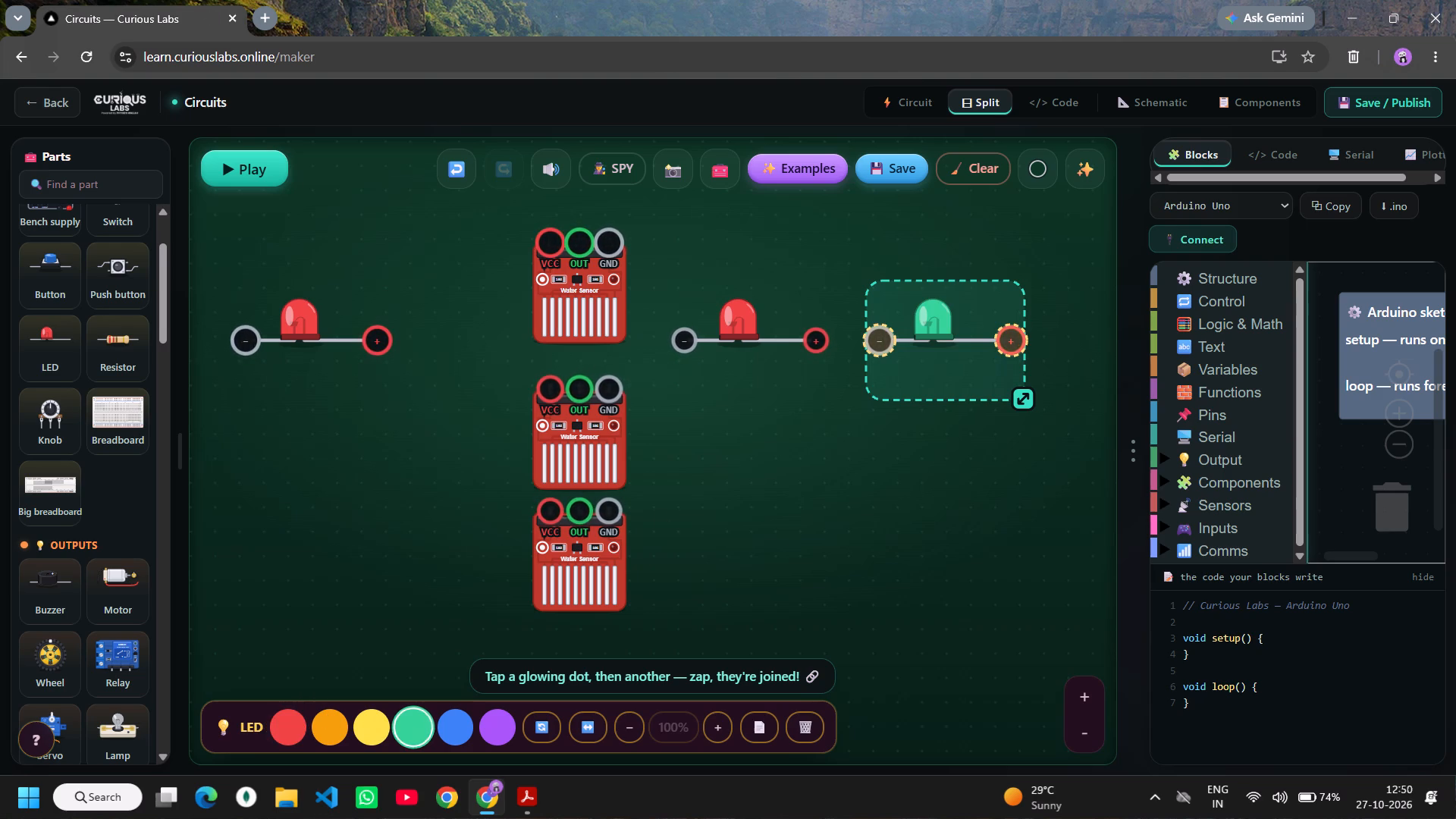
left_click(734, 316)
left_click(368, 726)
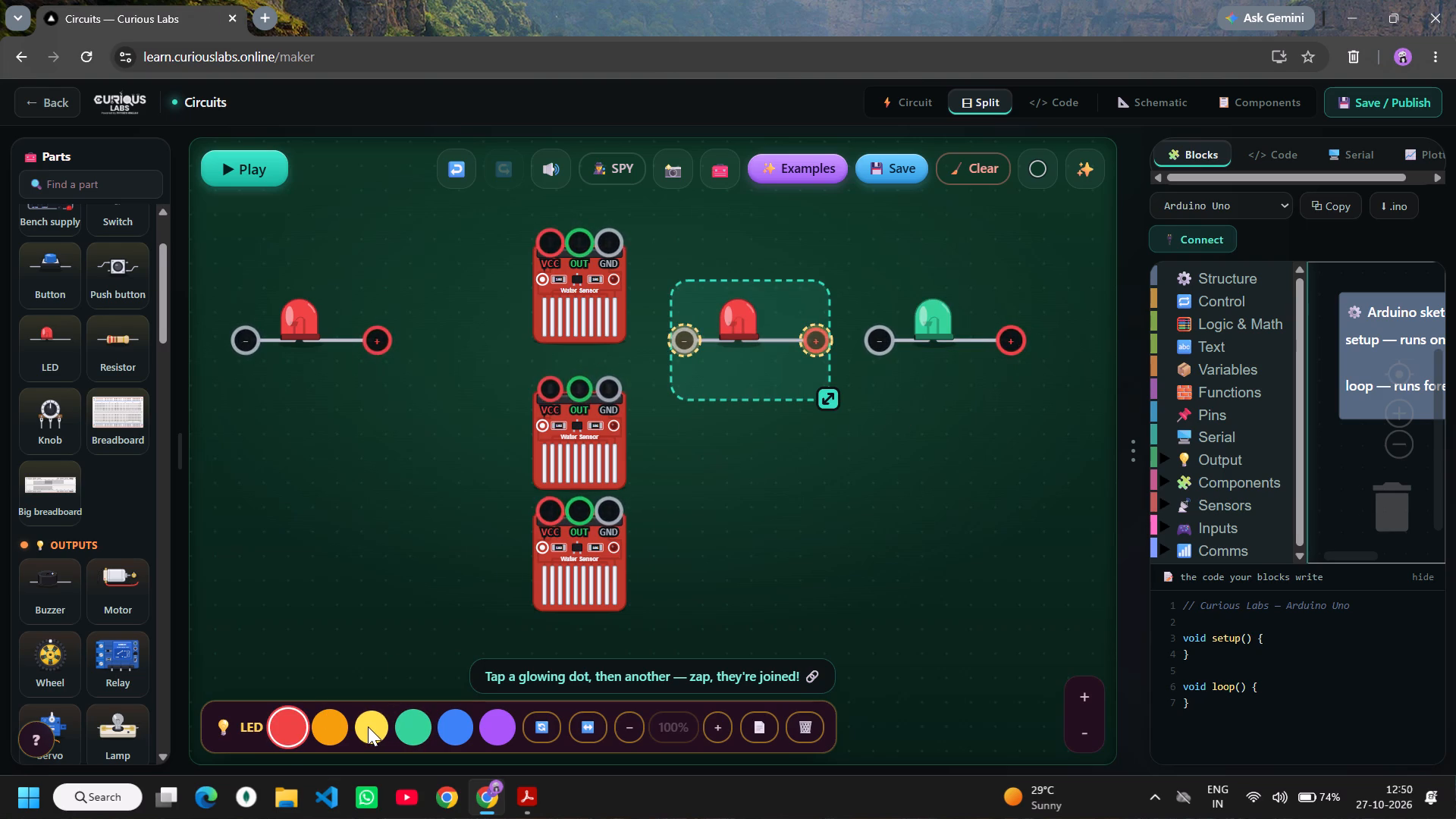
Arrange the LEDs in a column to the right of the water sensors: red at the top, green in the middle, yellow at the bottom.
left_click_drag(745, 339, 841, 548)
left_click_drag(940, 316, 936, 280)
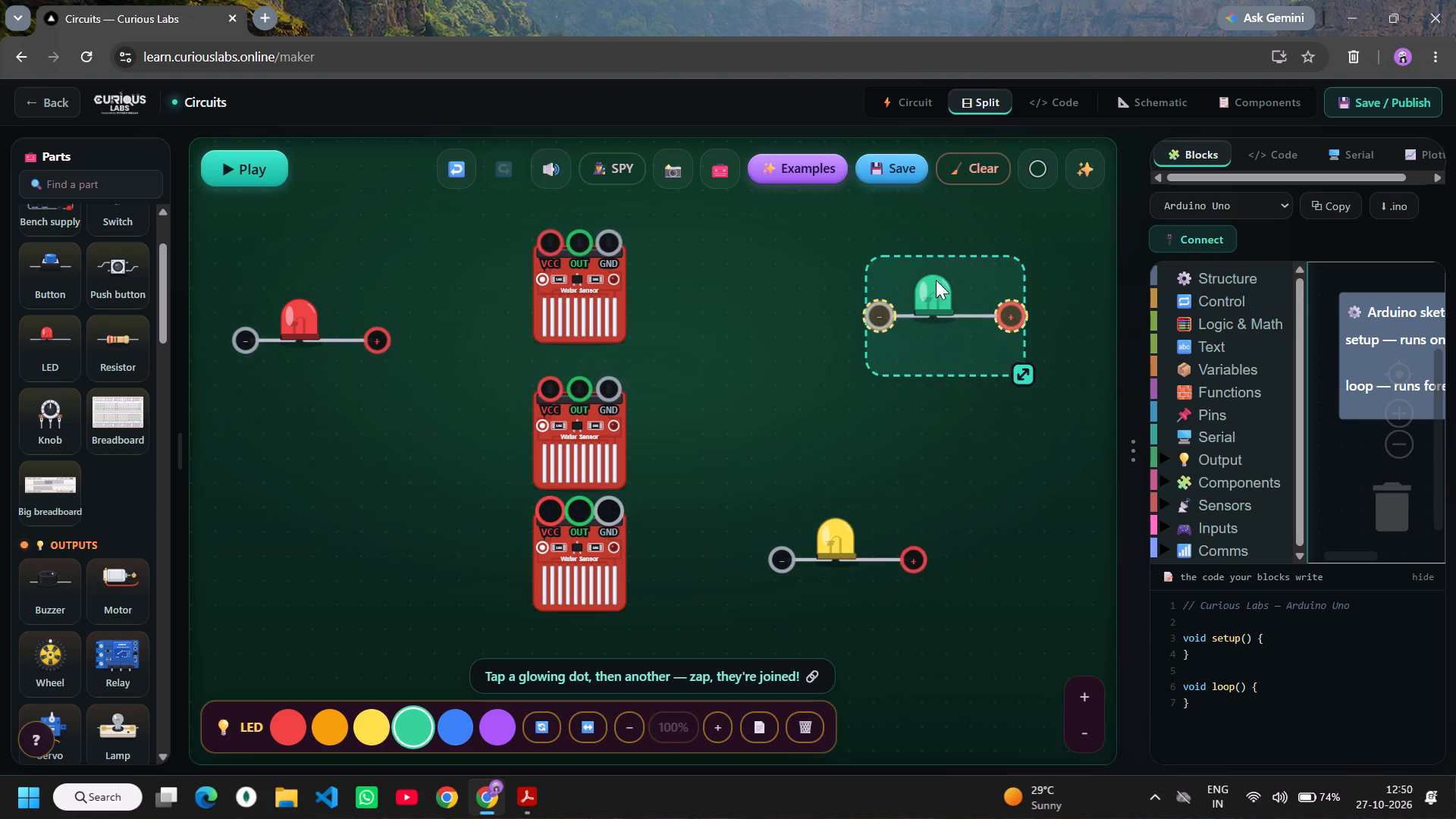
left_click_drag(936, 280, 848, 254)
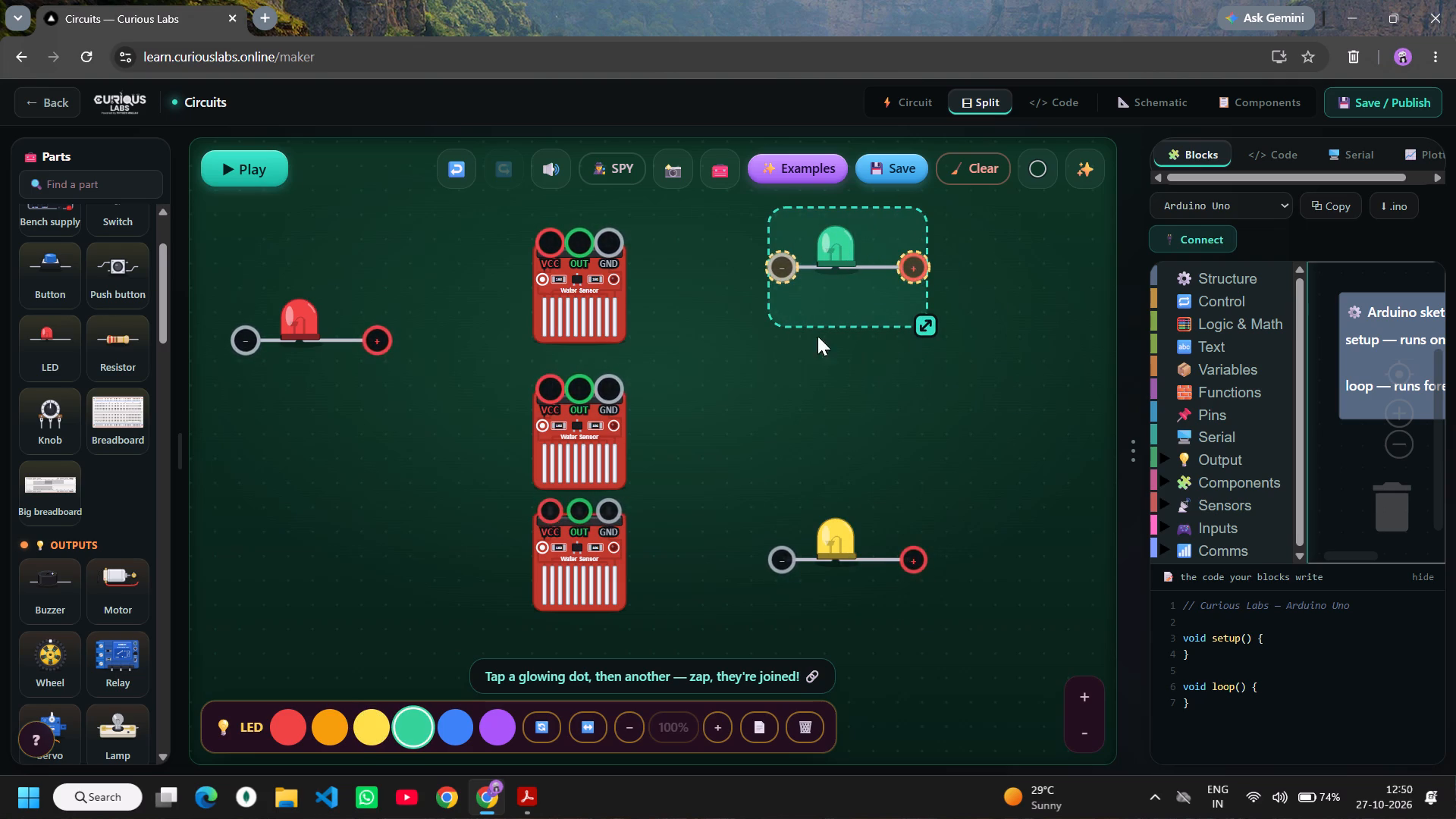
left_click_drag(309, 326, 848, 408)
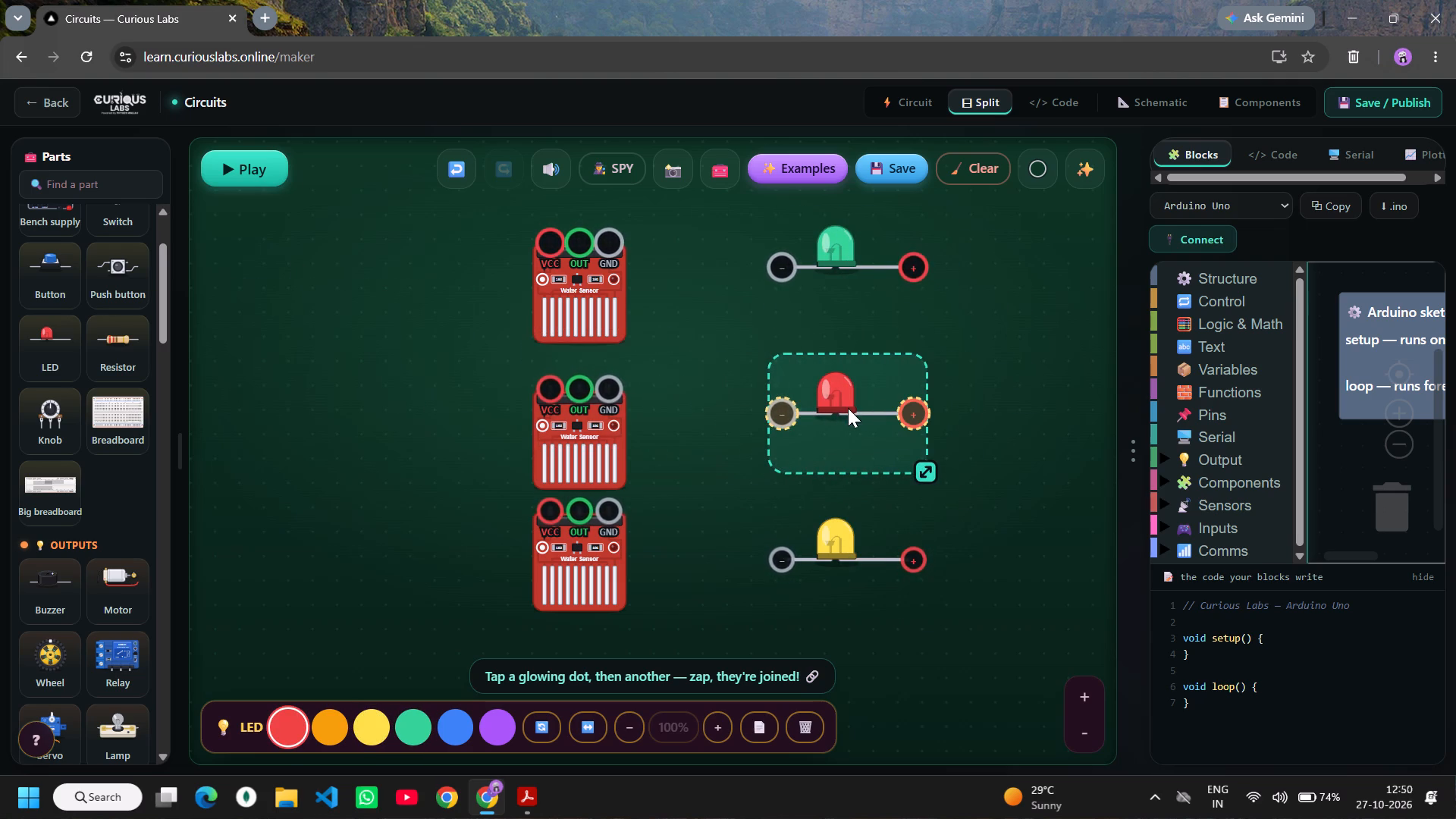
left_click_drag(848, 408, 844, 407)
left_click_drag(842, 251, 924, 485)
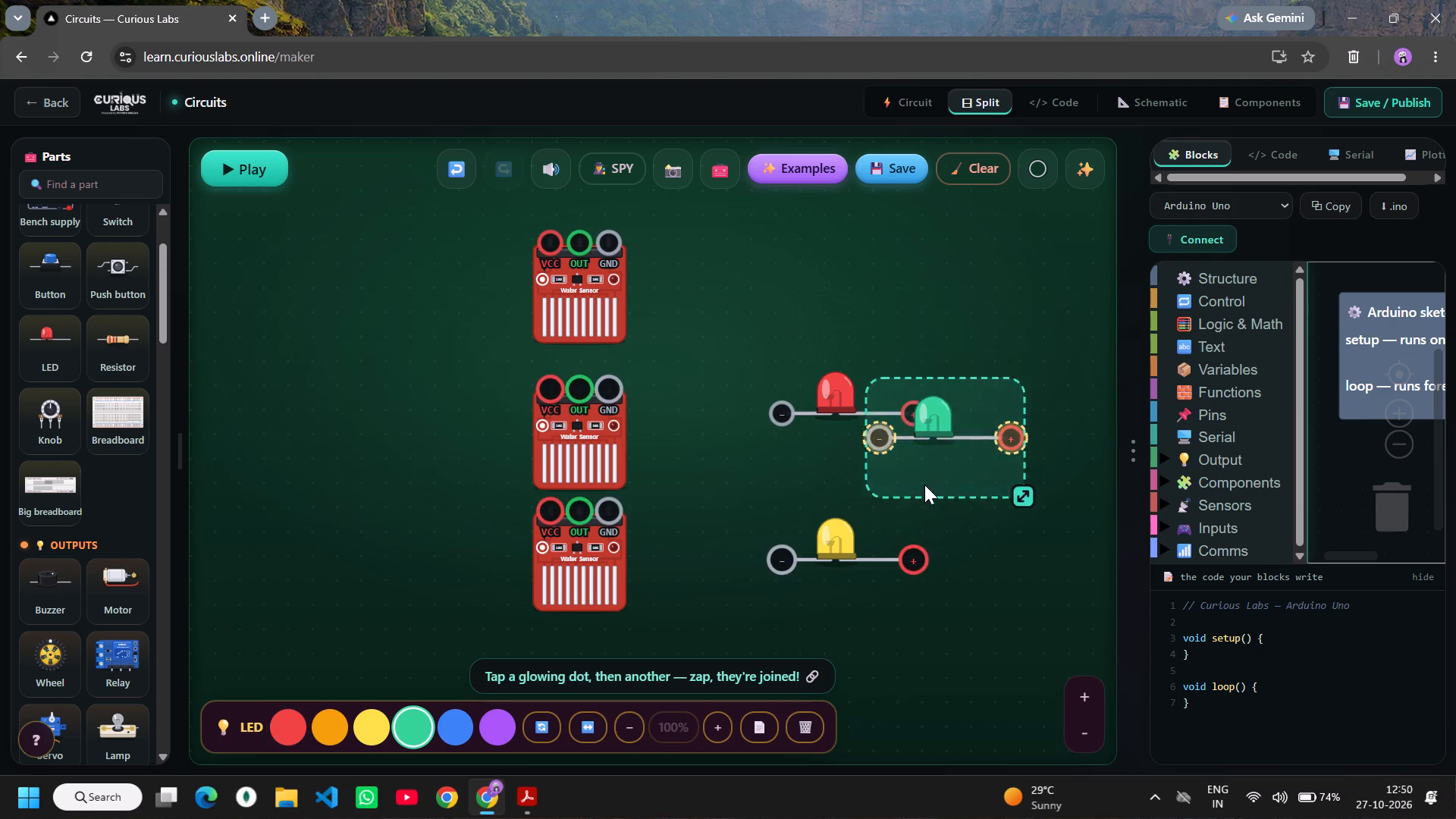
left_click_drag(924, 485, 919, 483)
left_click_drag(842, 391, 820, 254)
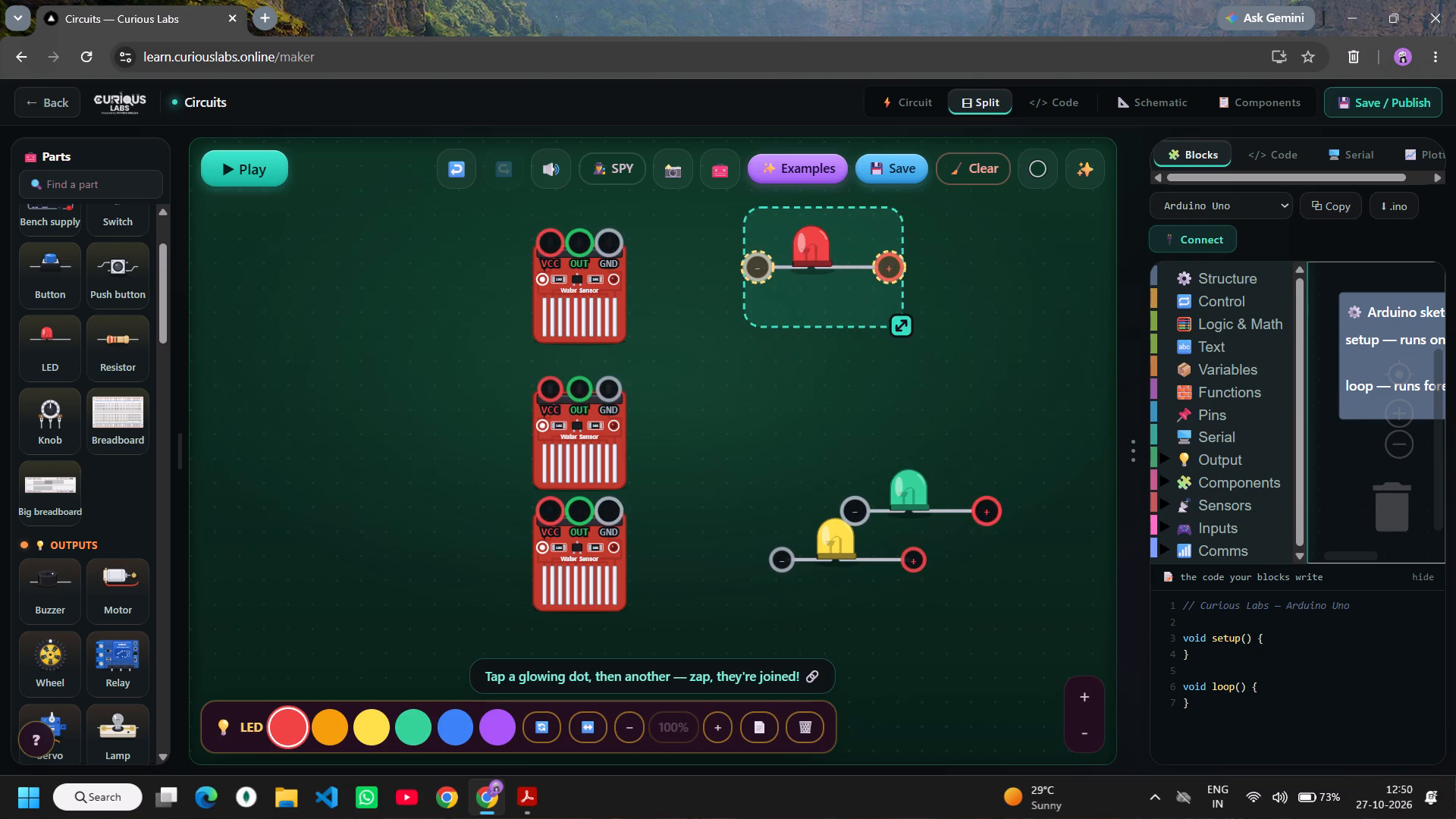
left_click_drag(915, 481, 823, 419)
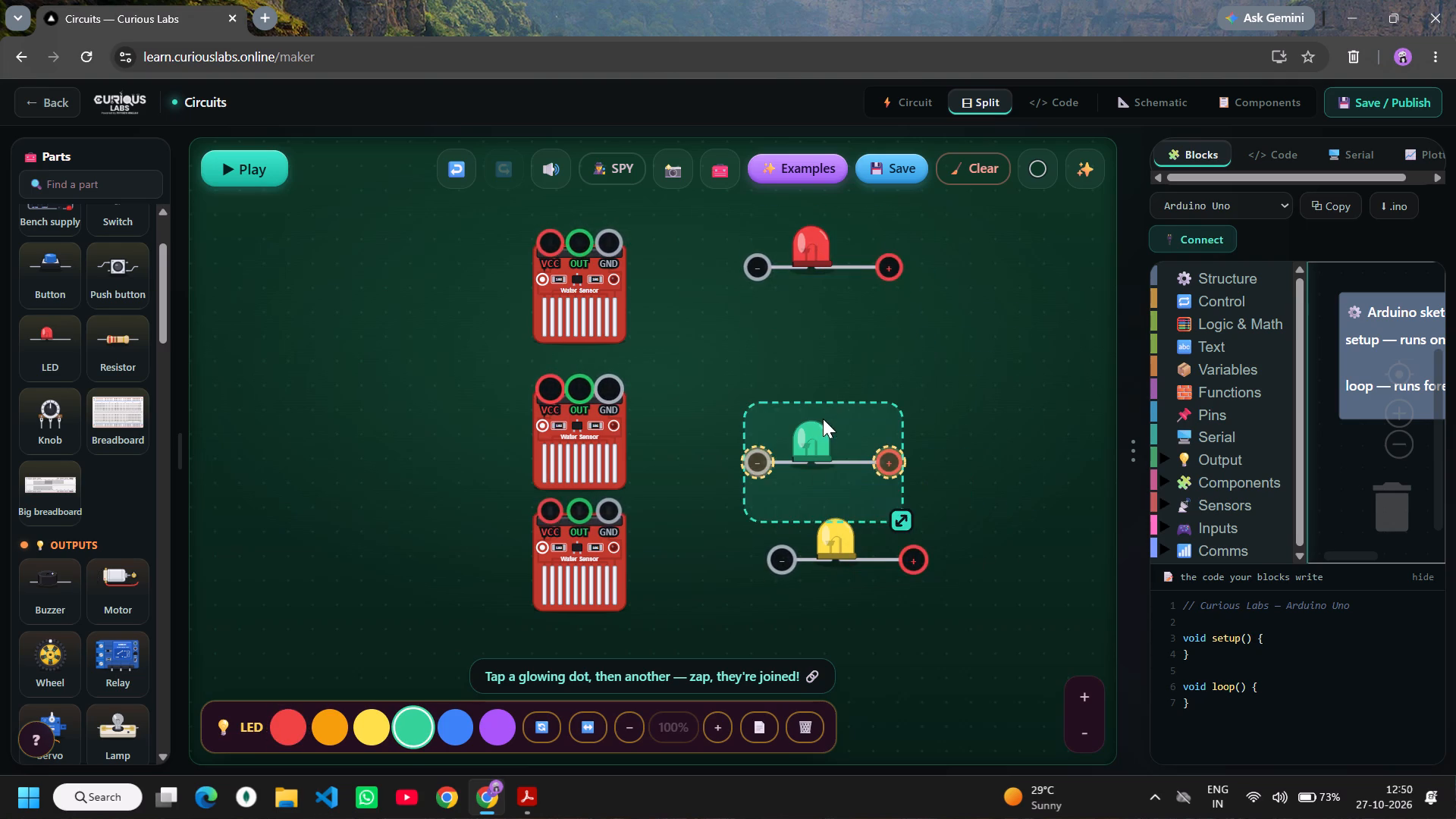
left_click_drag(823, 419, 823, 415)
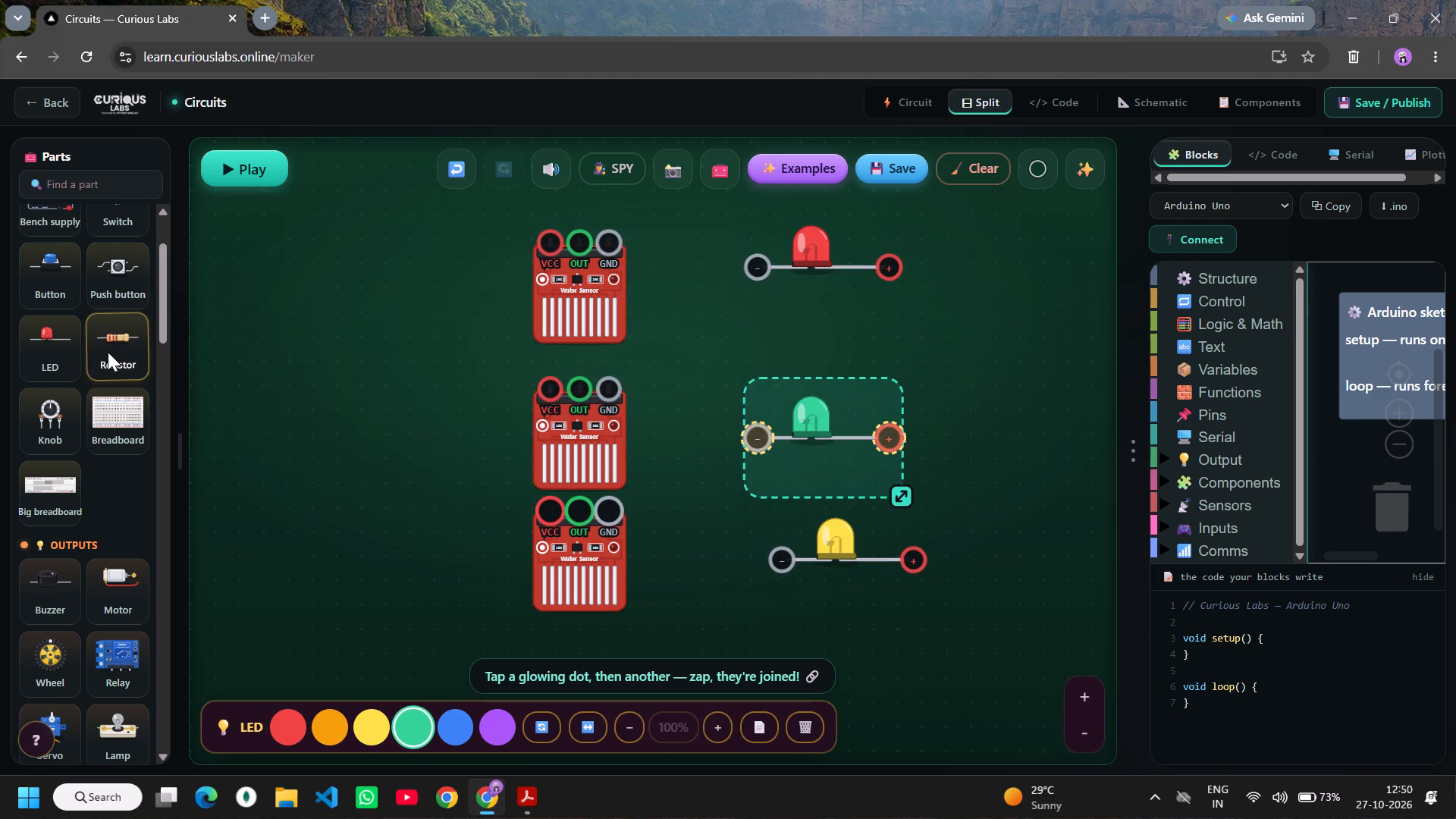
Place three 220 Ω resistors, one just below and to the right of each LED.
left_click_drag(108, 352, 890, 366)
left_click_drag(892, 373, 864, 340)
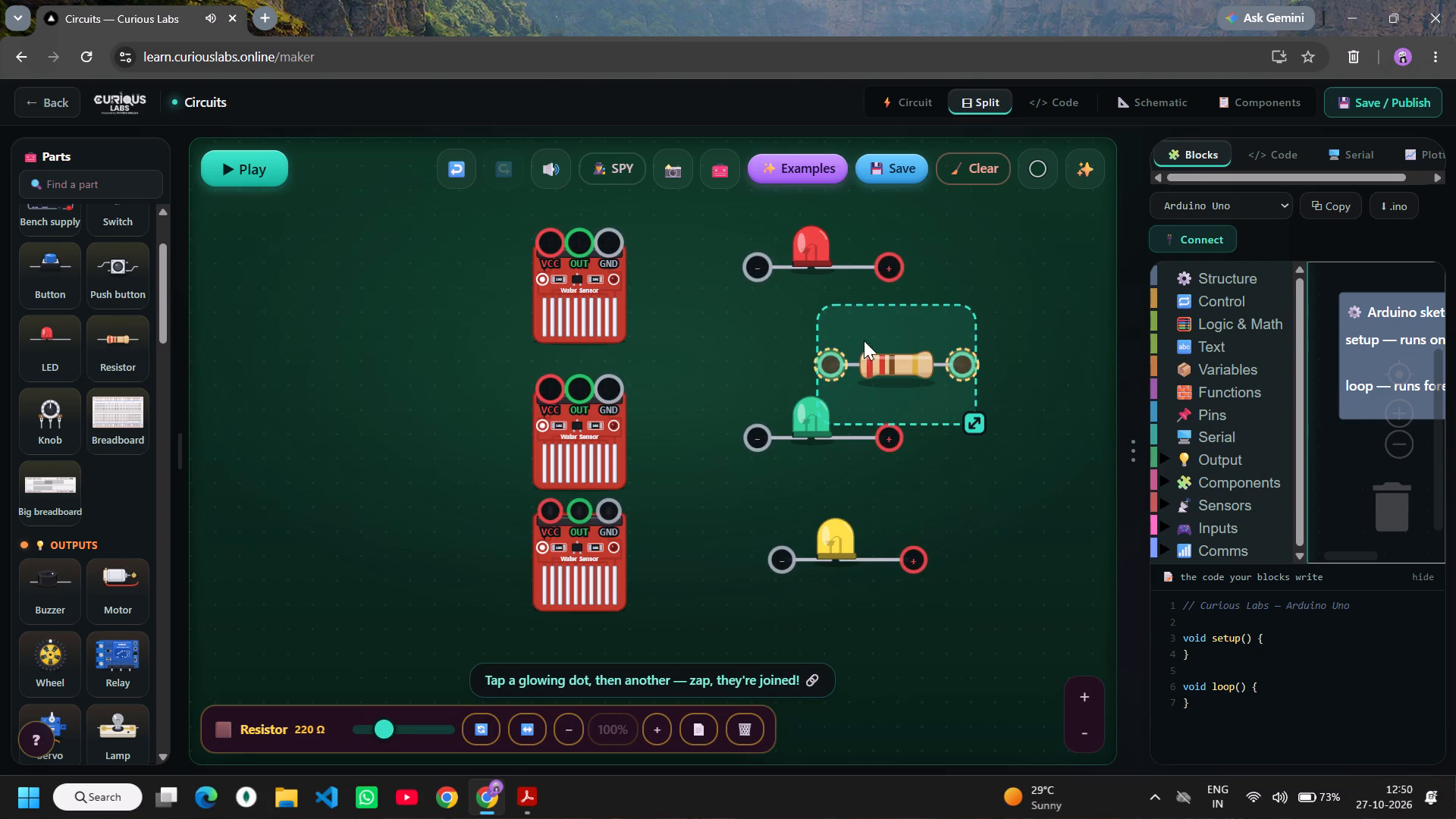
left_click_drag(864, 340, 893, 331)
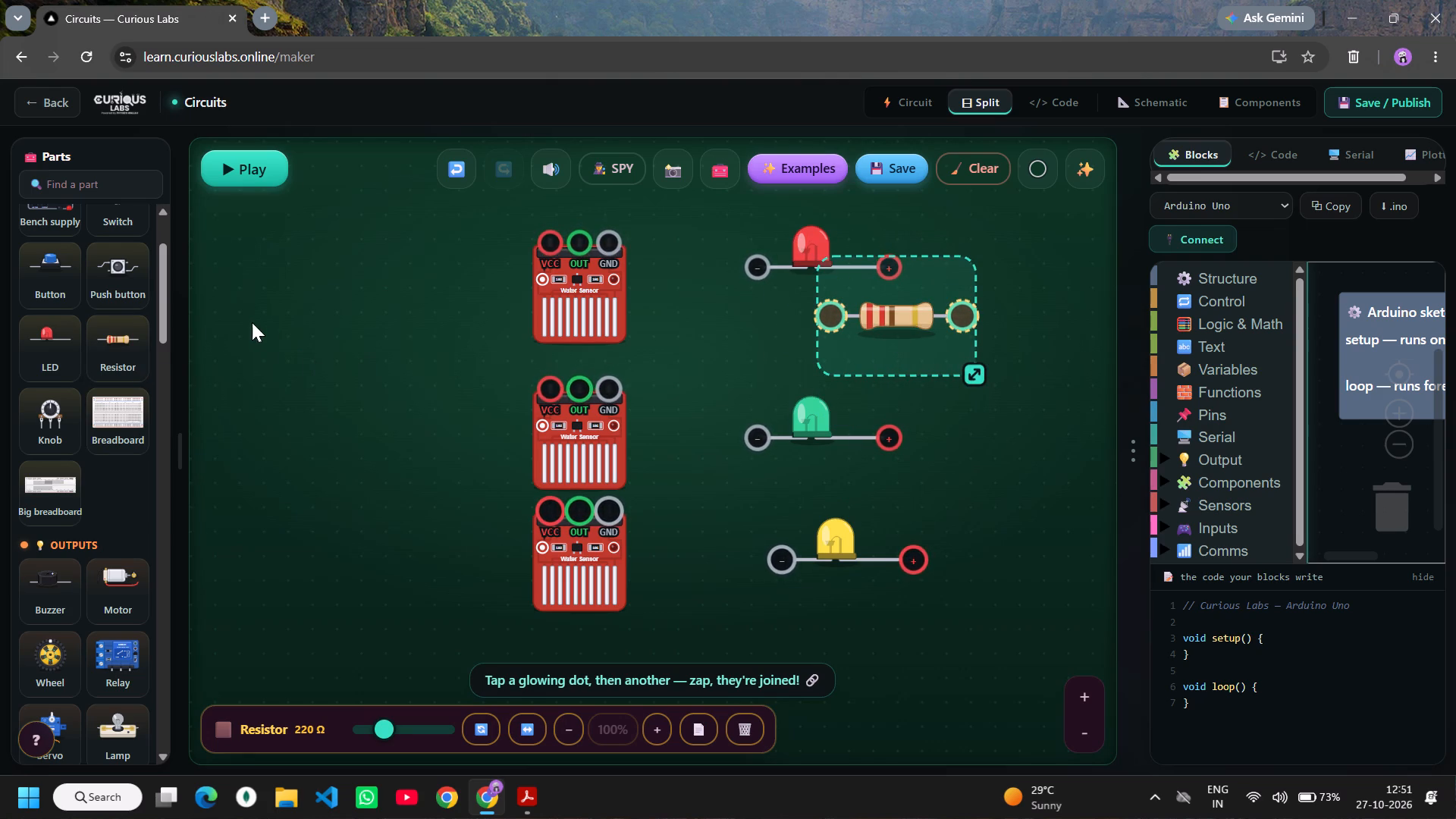
left_click_drag(119, 338, 967, 482)
left_click_drag(105, 337, 894, 586)
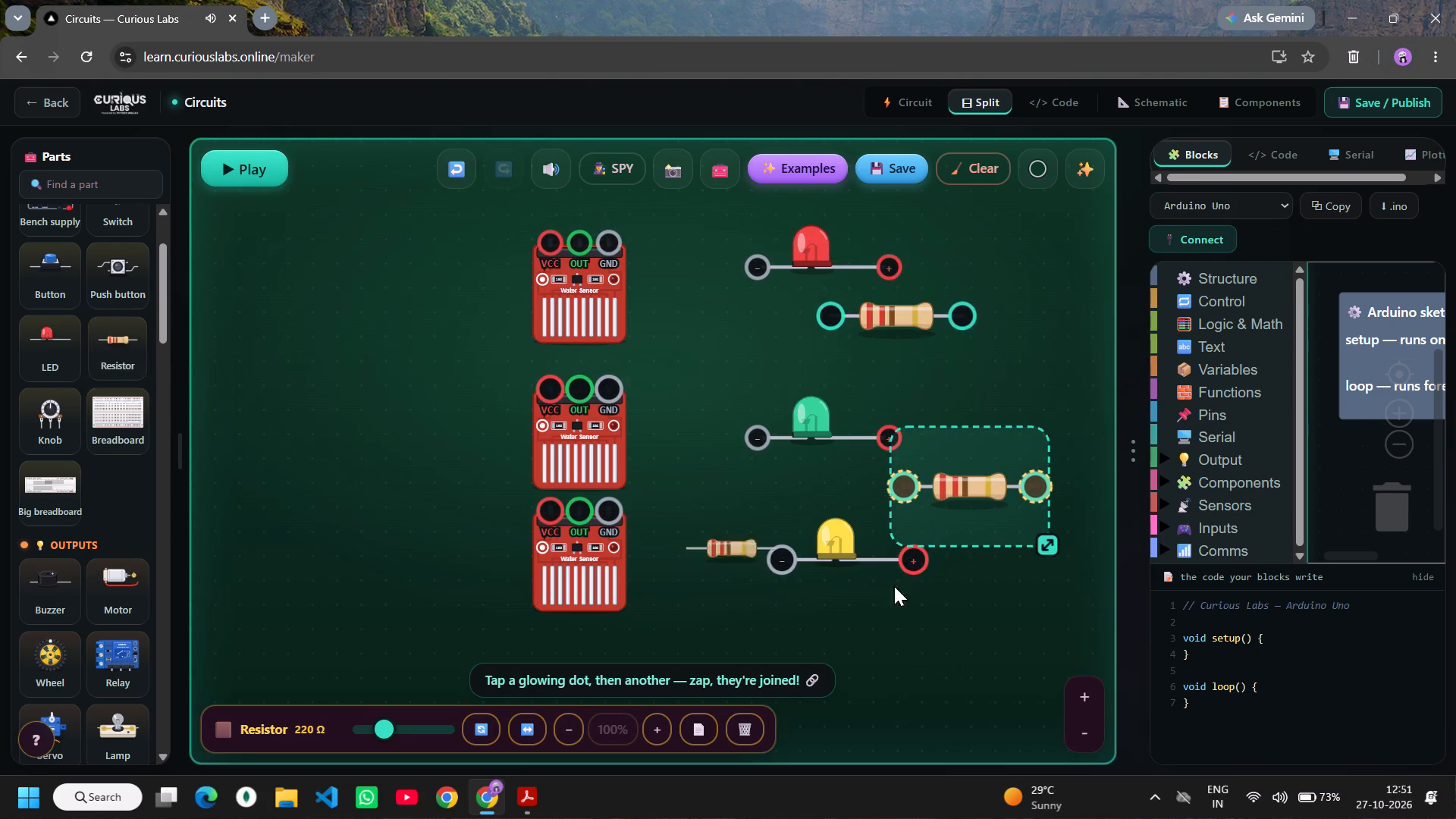
left_click_drag(894, 586, 944, 617)
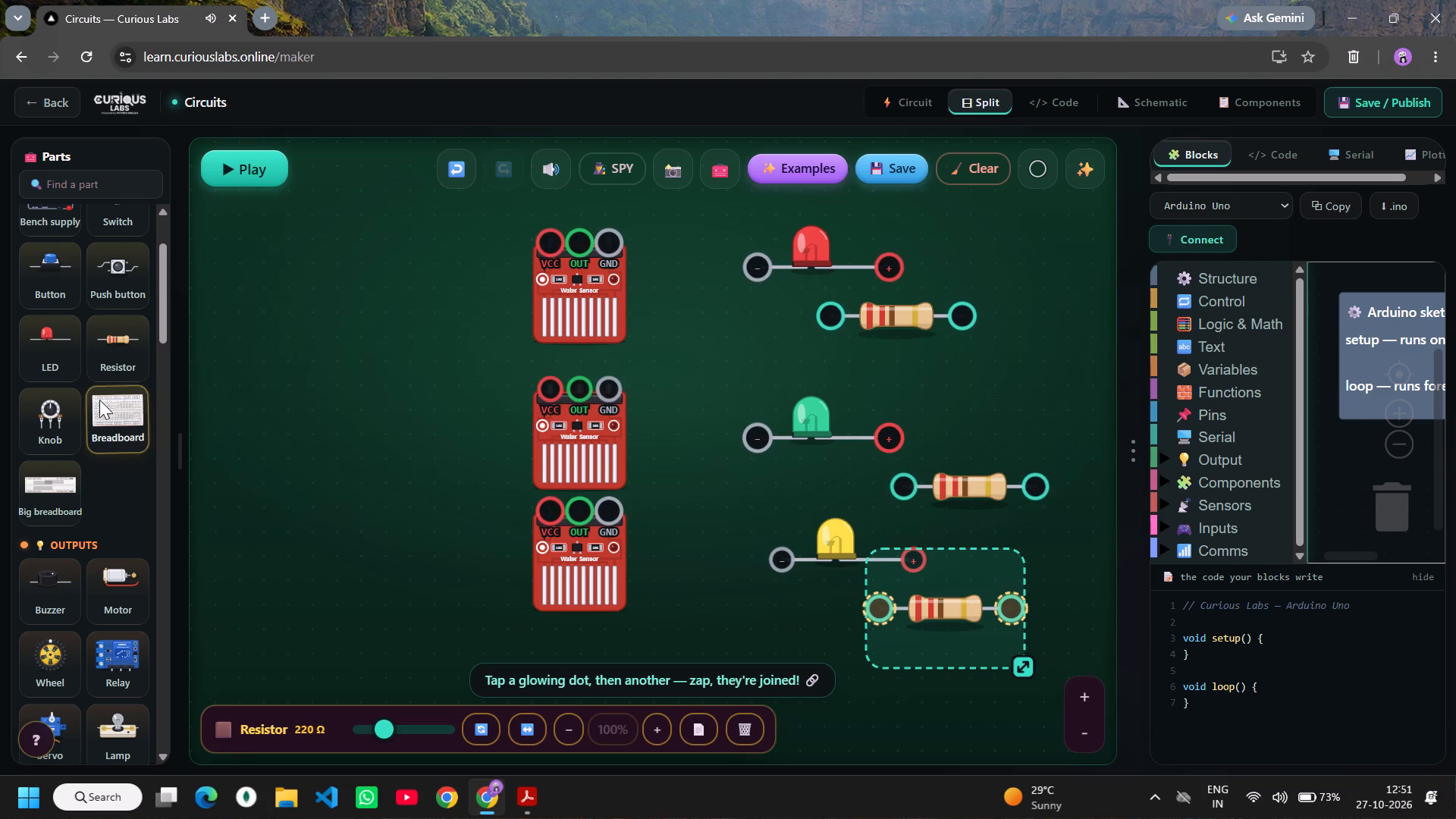
Add a 9V battery to the left of the water sensors and shift its positive terminal slightly upward.
scroll(83, 325, "up", 3)
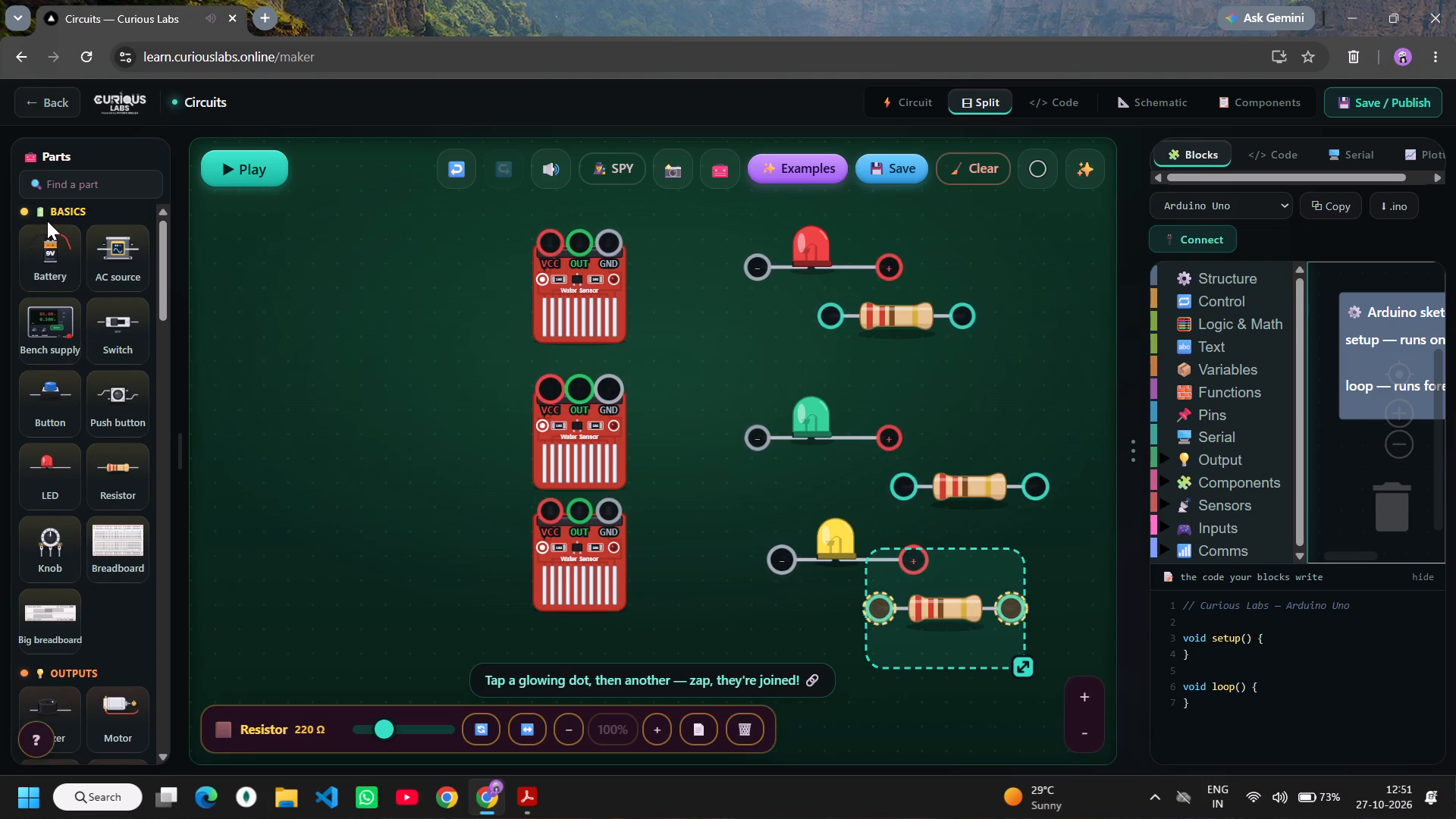
left_click(47, 221)
left_click(52, 236)
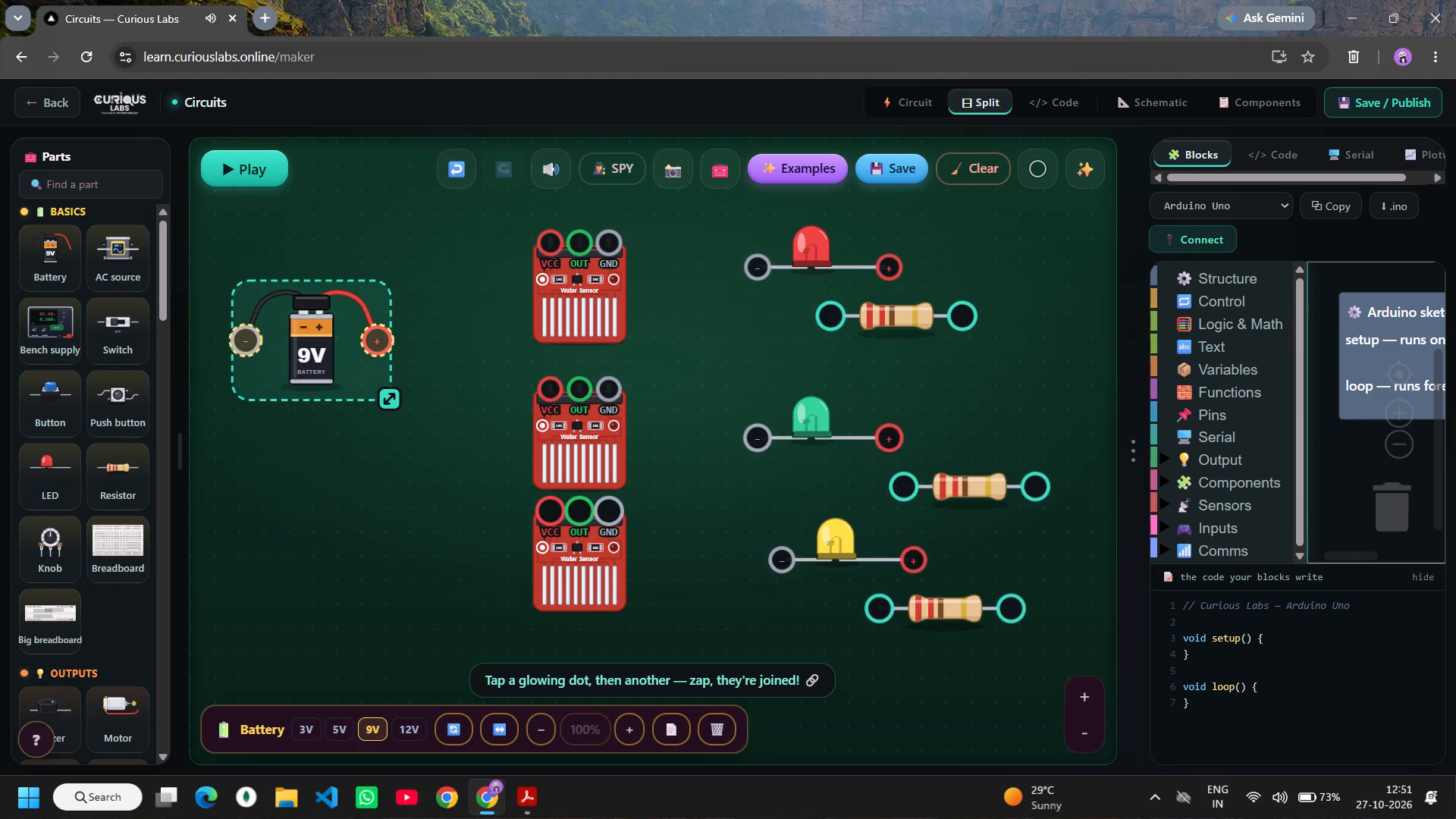
left_click_drag(300, 345, 301, 491)
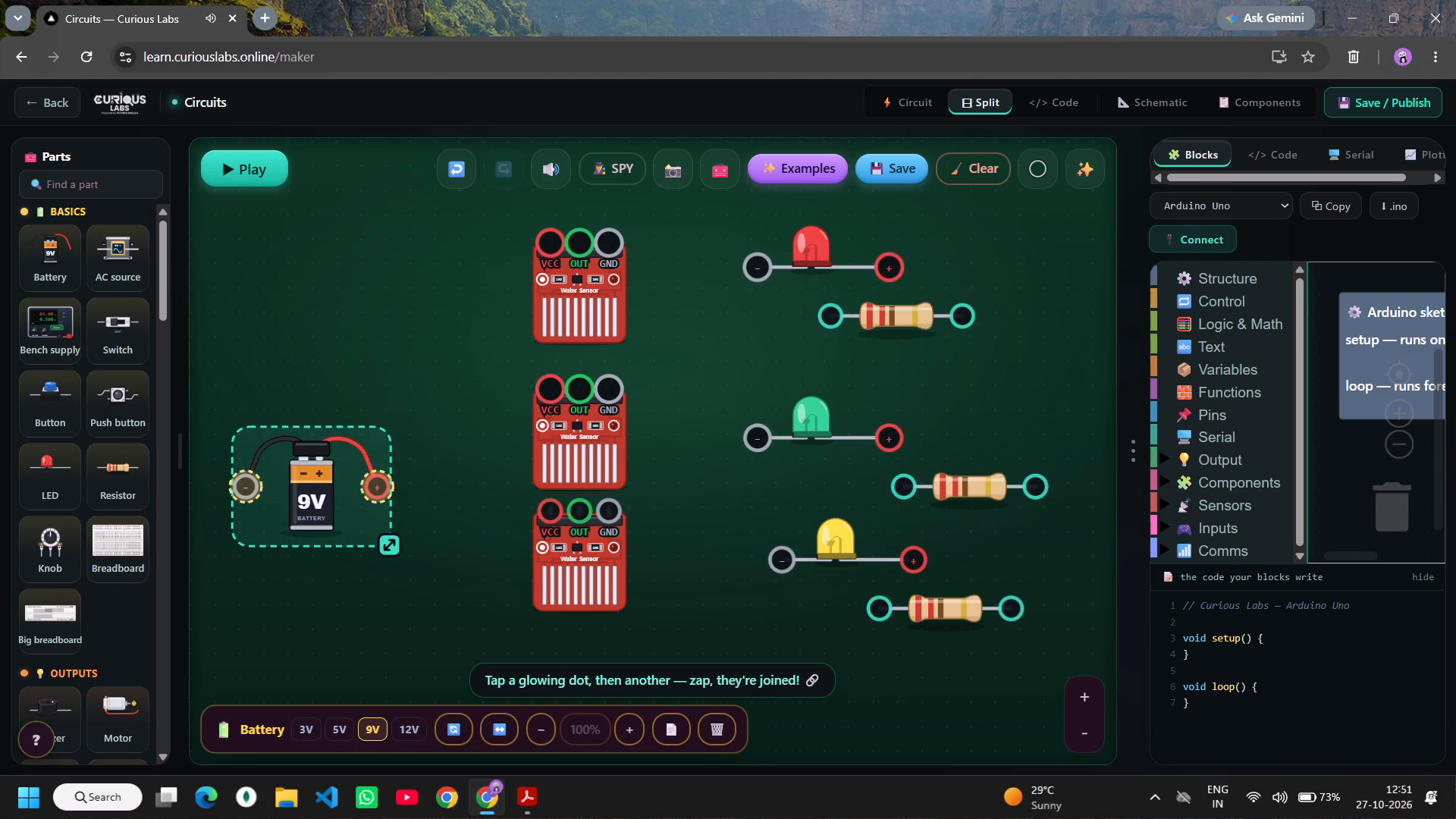
left_click_drag(377, 495, 383, 466)
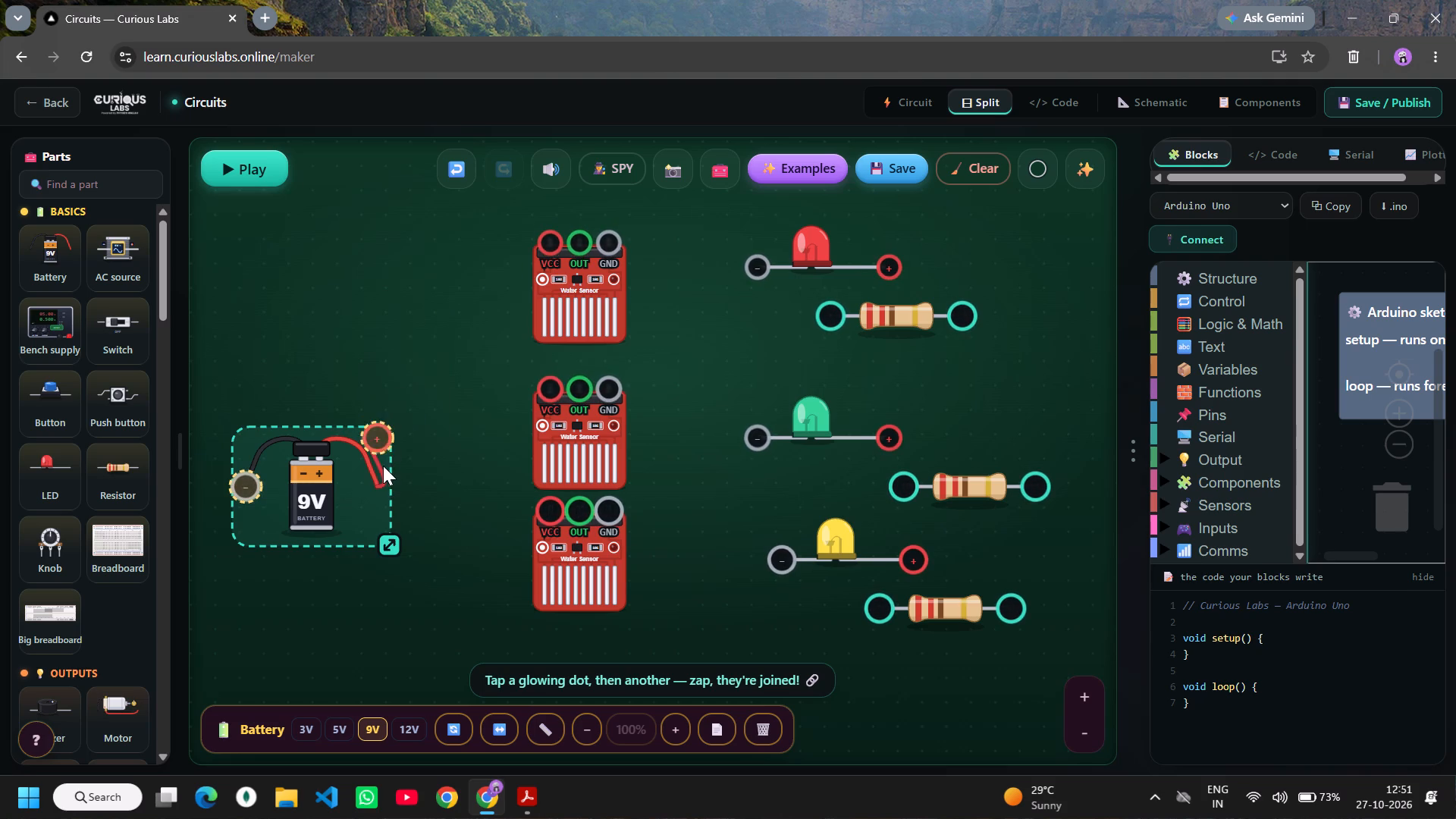
left_click_drag(383, 466, 381, 476)
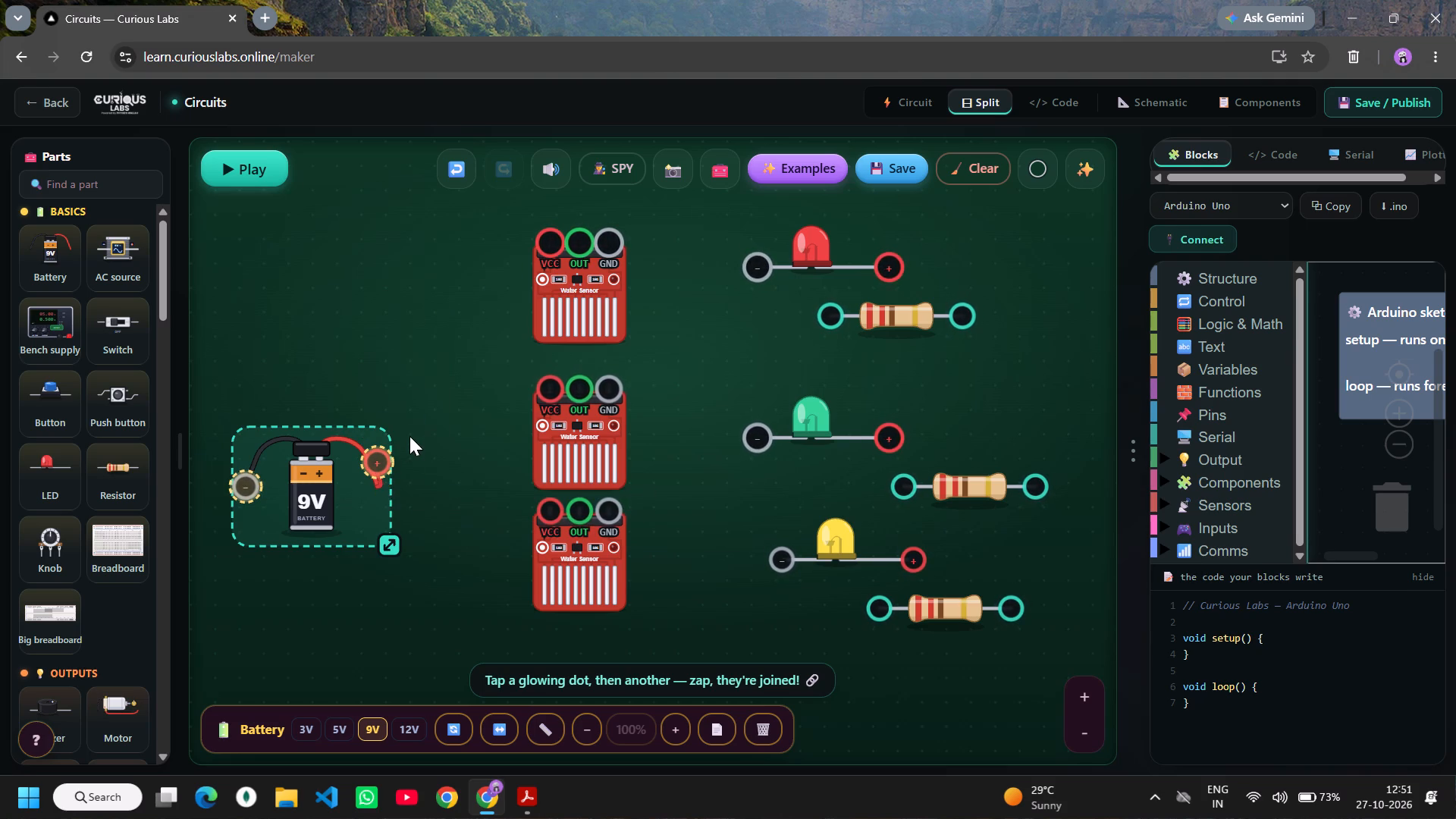
left_click(413, 400)
Wire the battery's positive terminal to the VCC pin of each of the three water sensors.
left_click_drag(378, 458, 472, 325)
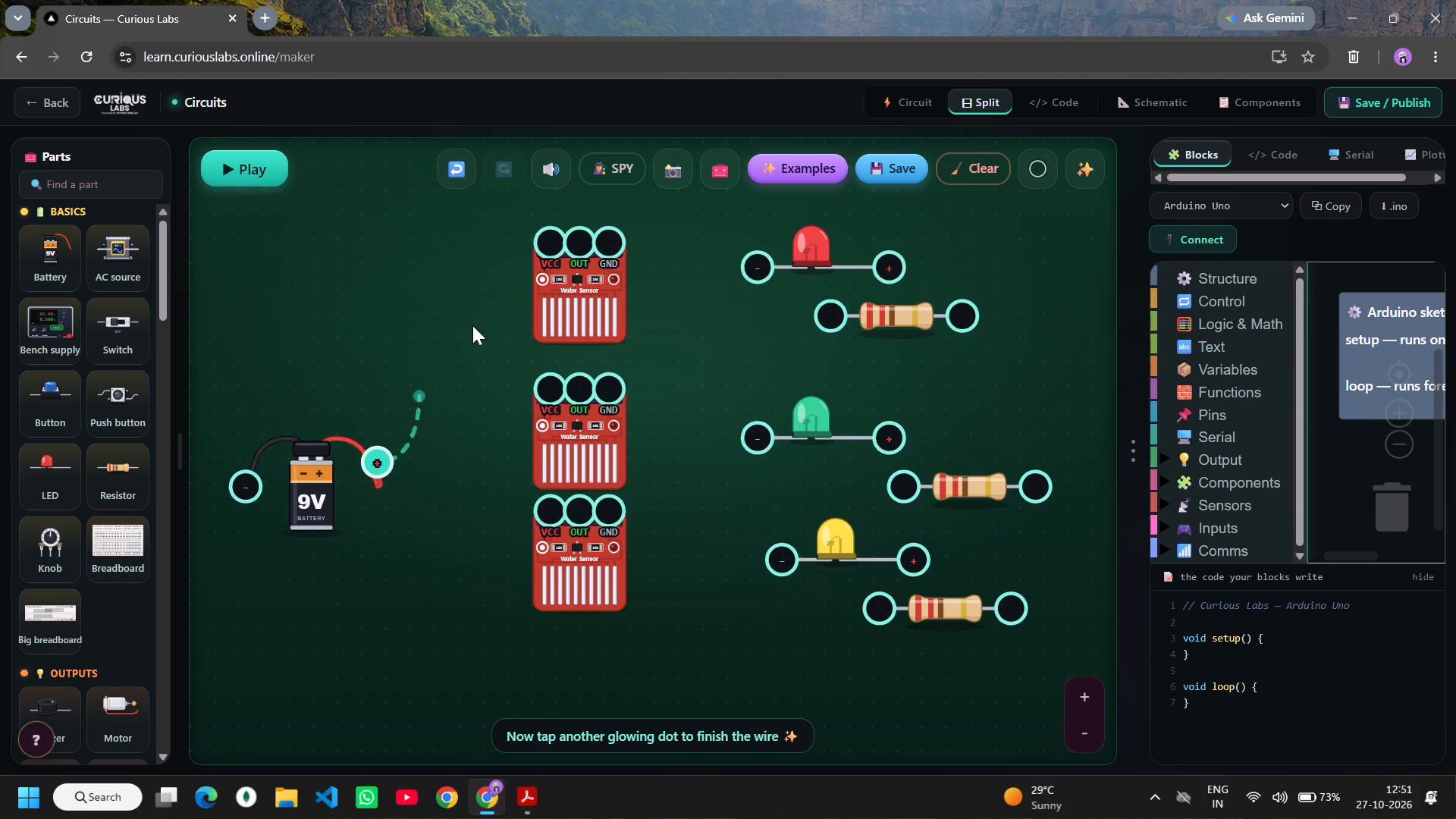
left_click_drag(472, 325, 548, 243)
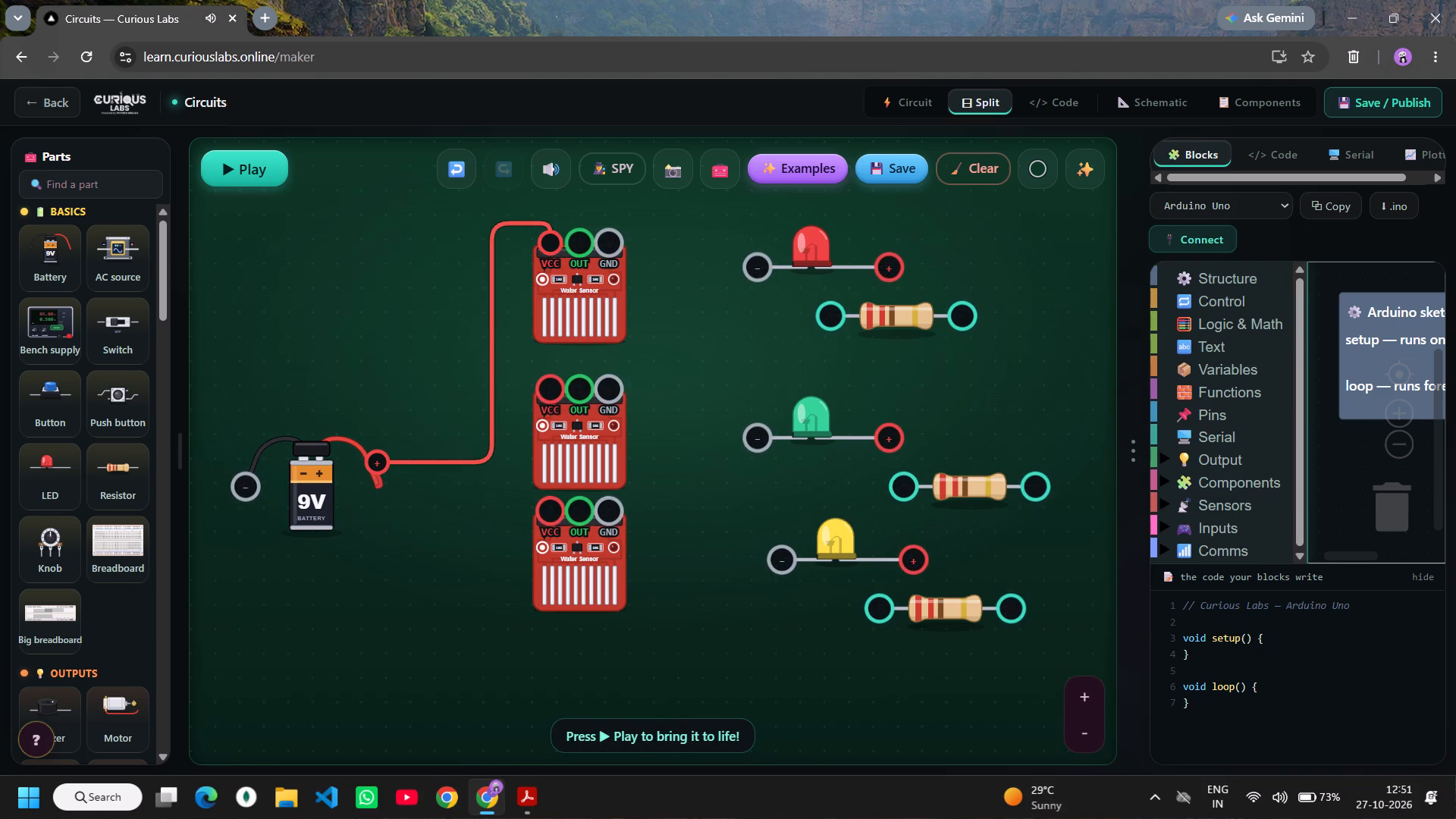
left_click_drag(377, 461, 552, 384)
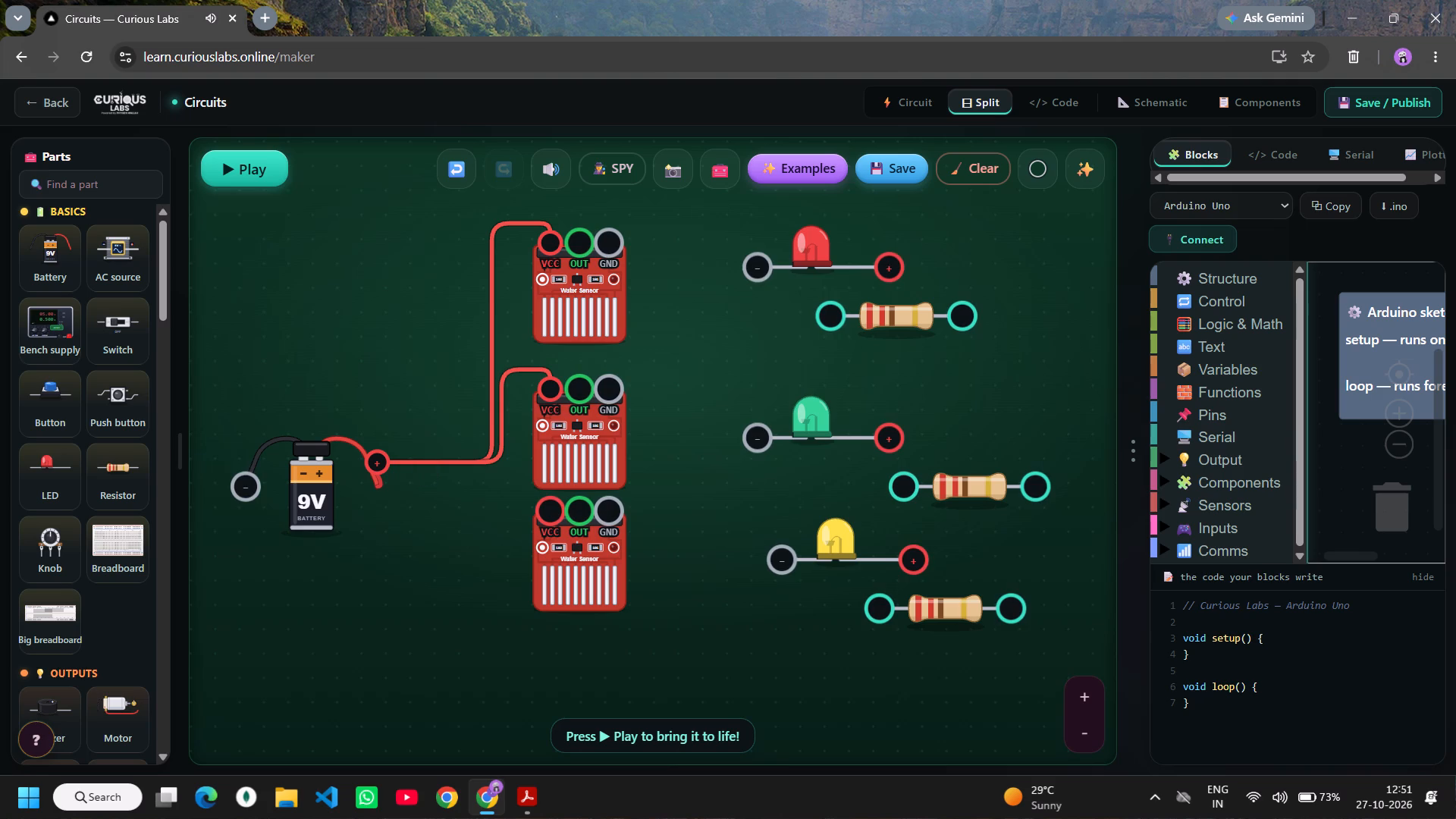
left_click_drag(378, 461, 535, 507)
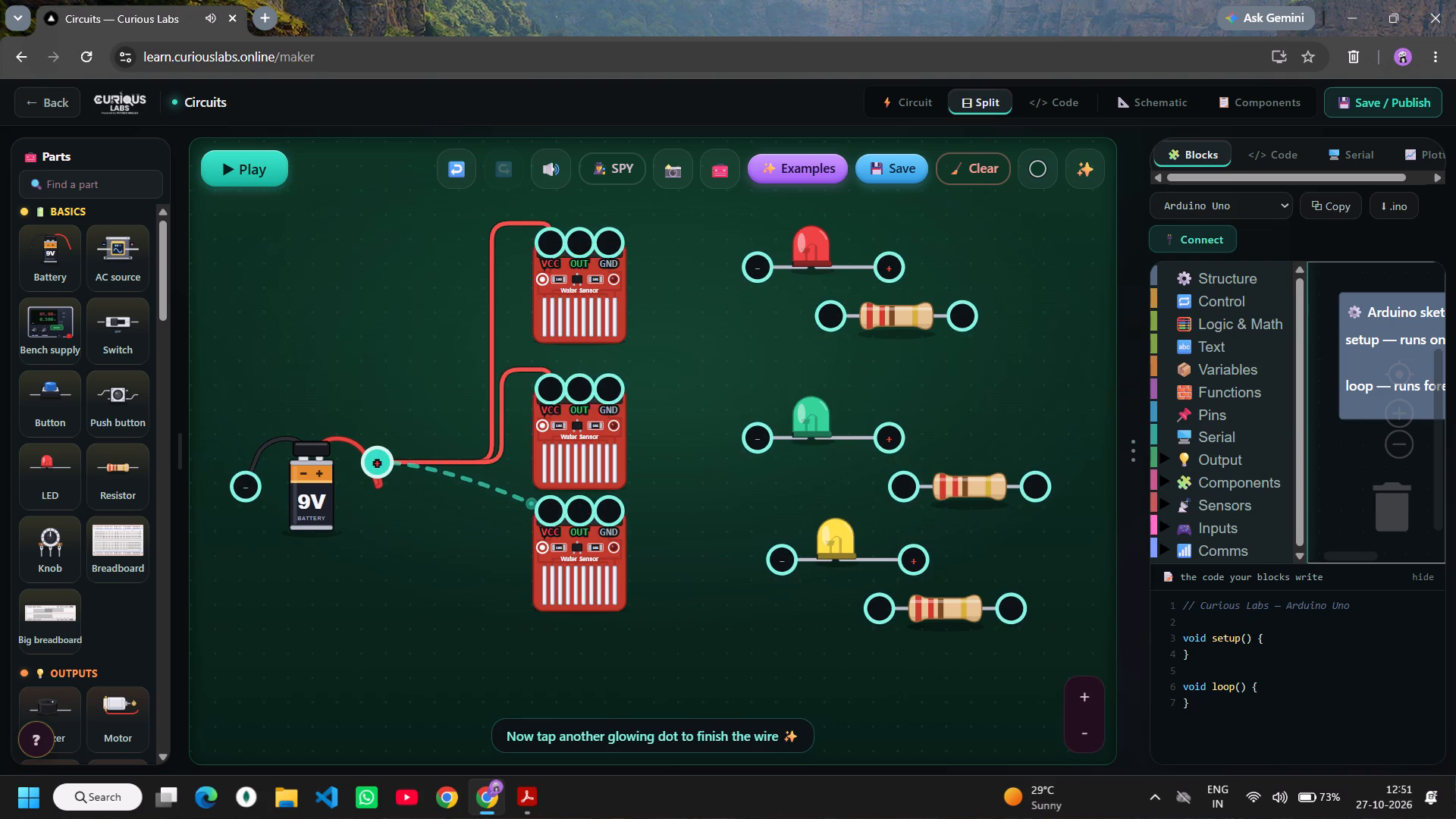
left_click_drag(535, 507, 546, 510)
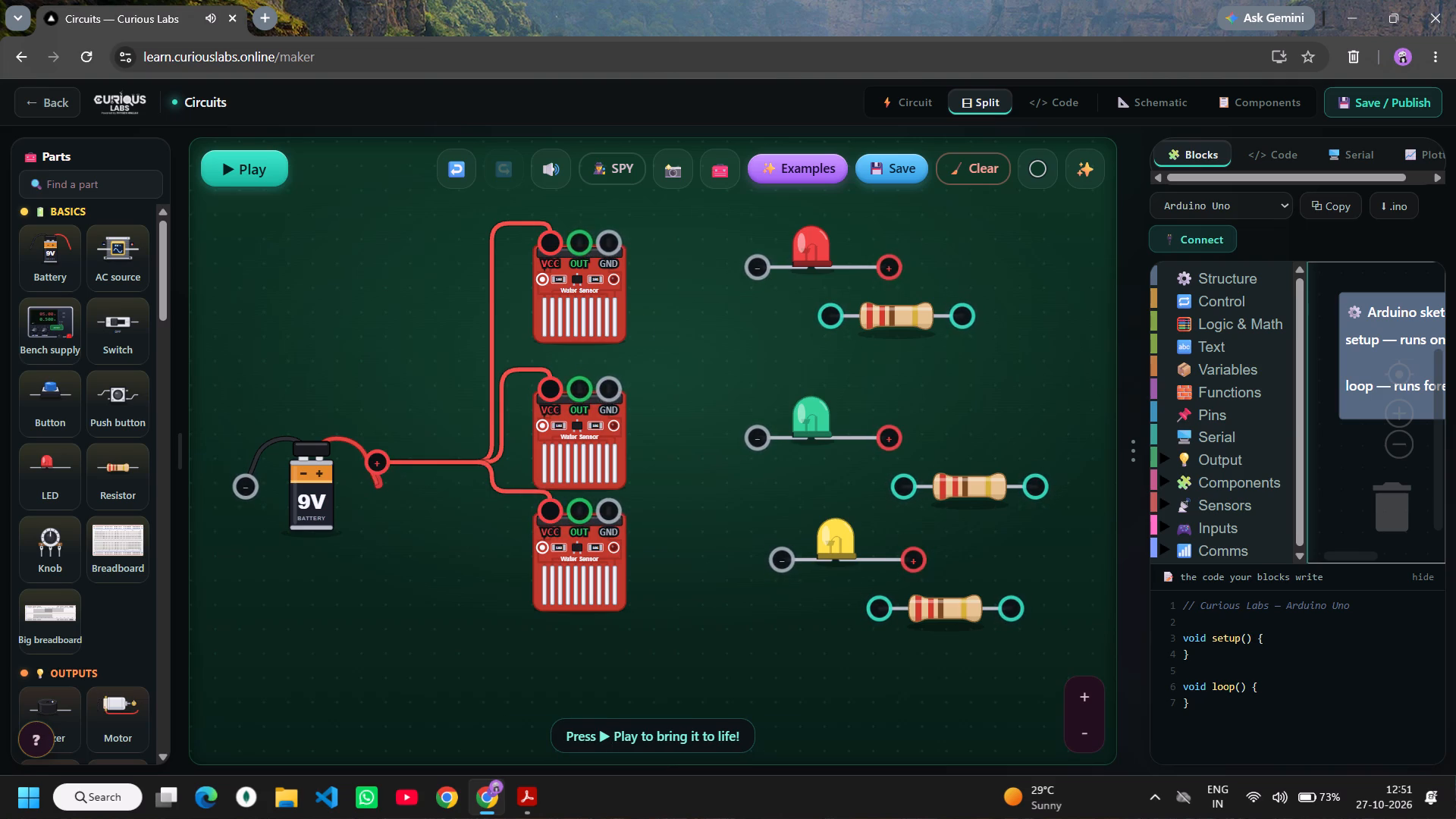
Wire the GND pin of the top water sensor to the battery's negative terminal.
left_click_drag(610, 241, 268, 469)
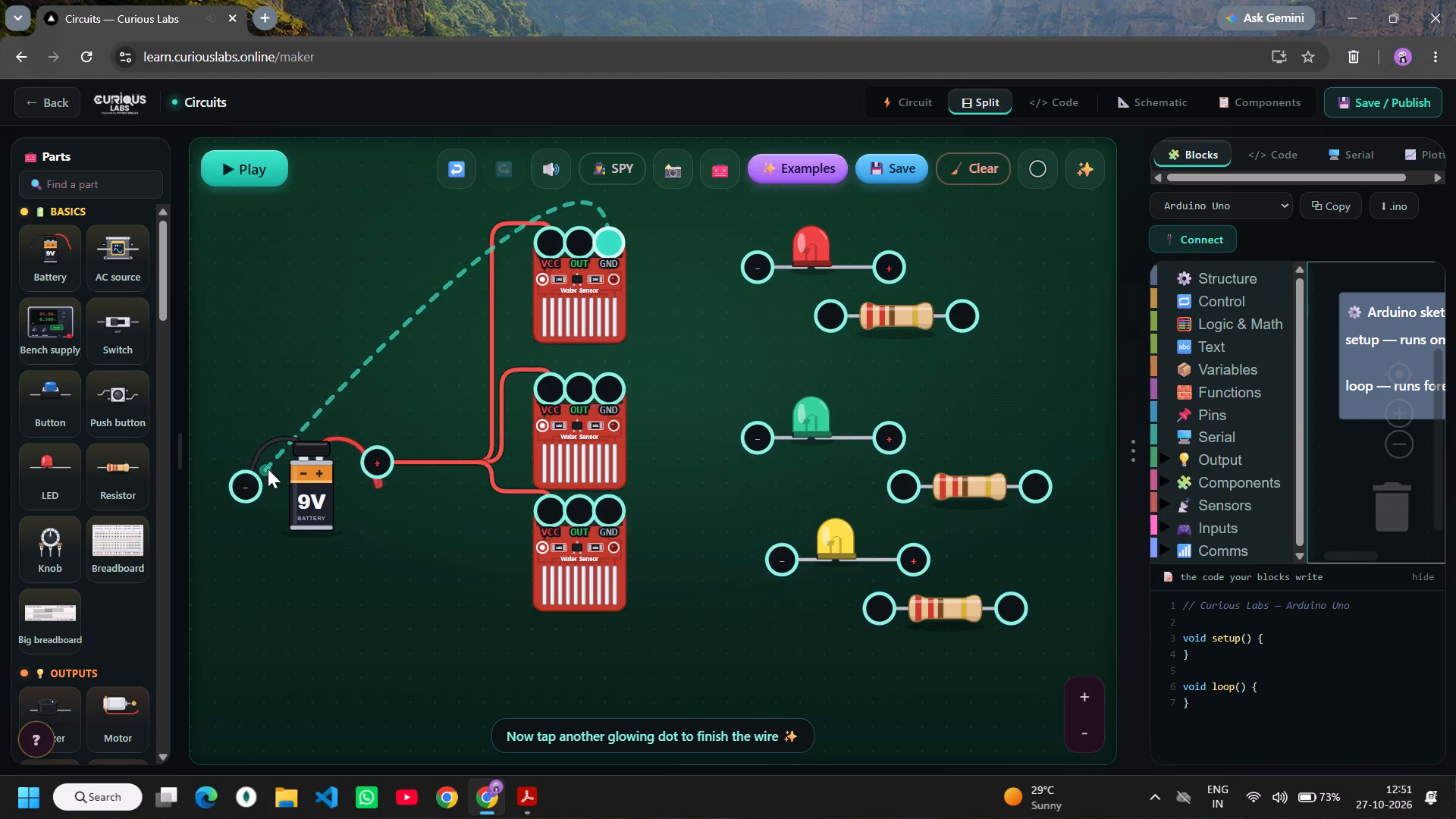
left_click_drag(268, 469, 246, 480)
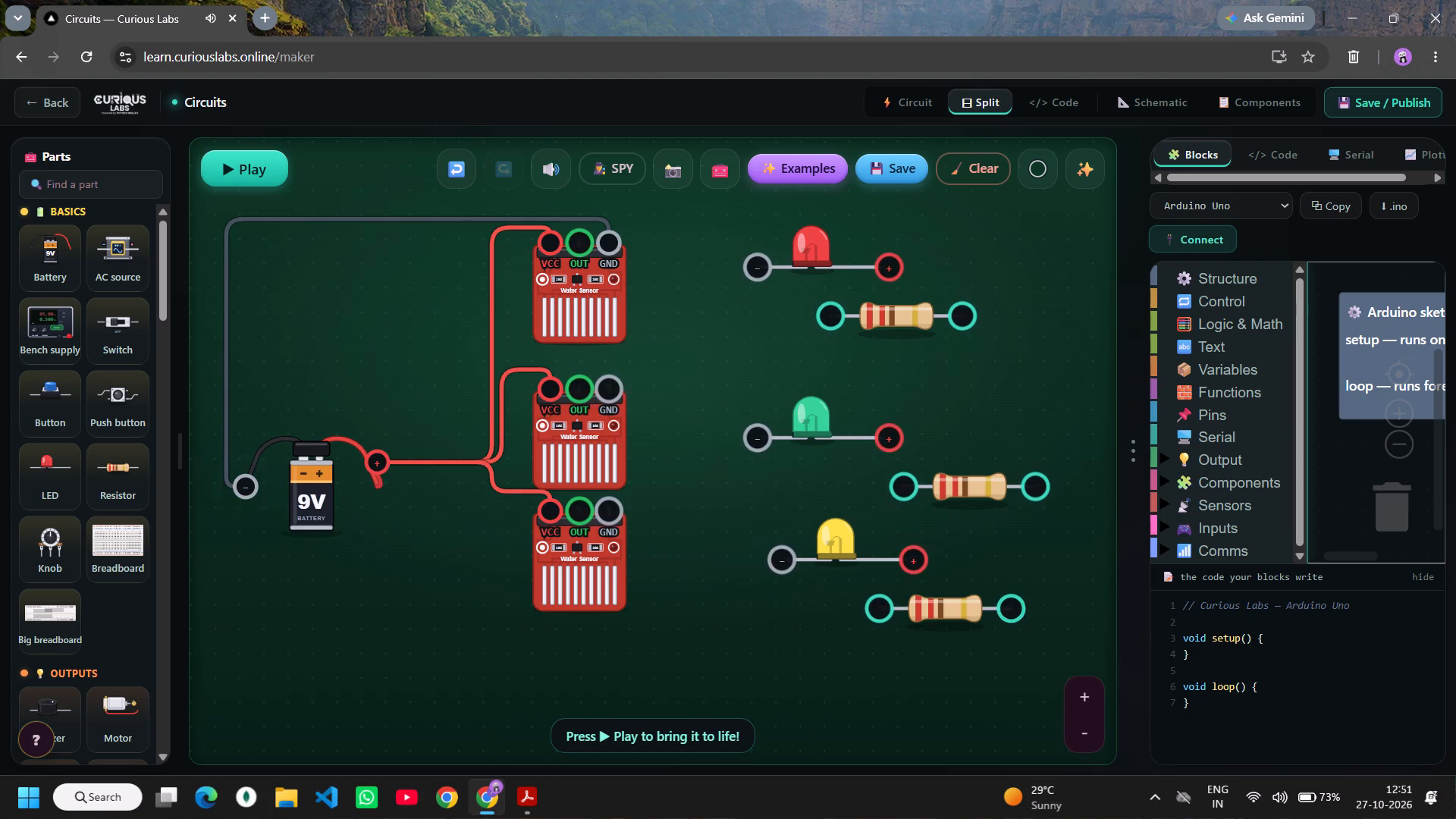
Wire the GND pins of the middle and bottom water sensors to the battery's negative terminal.
left_click_drag(613, 394, 246, 476)
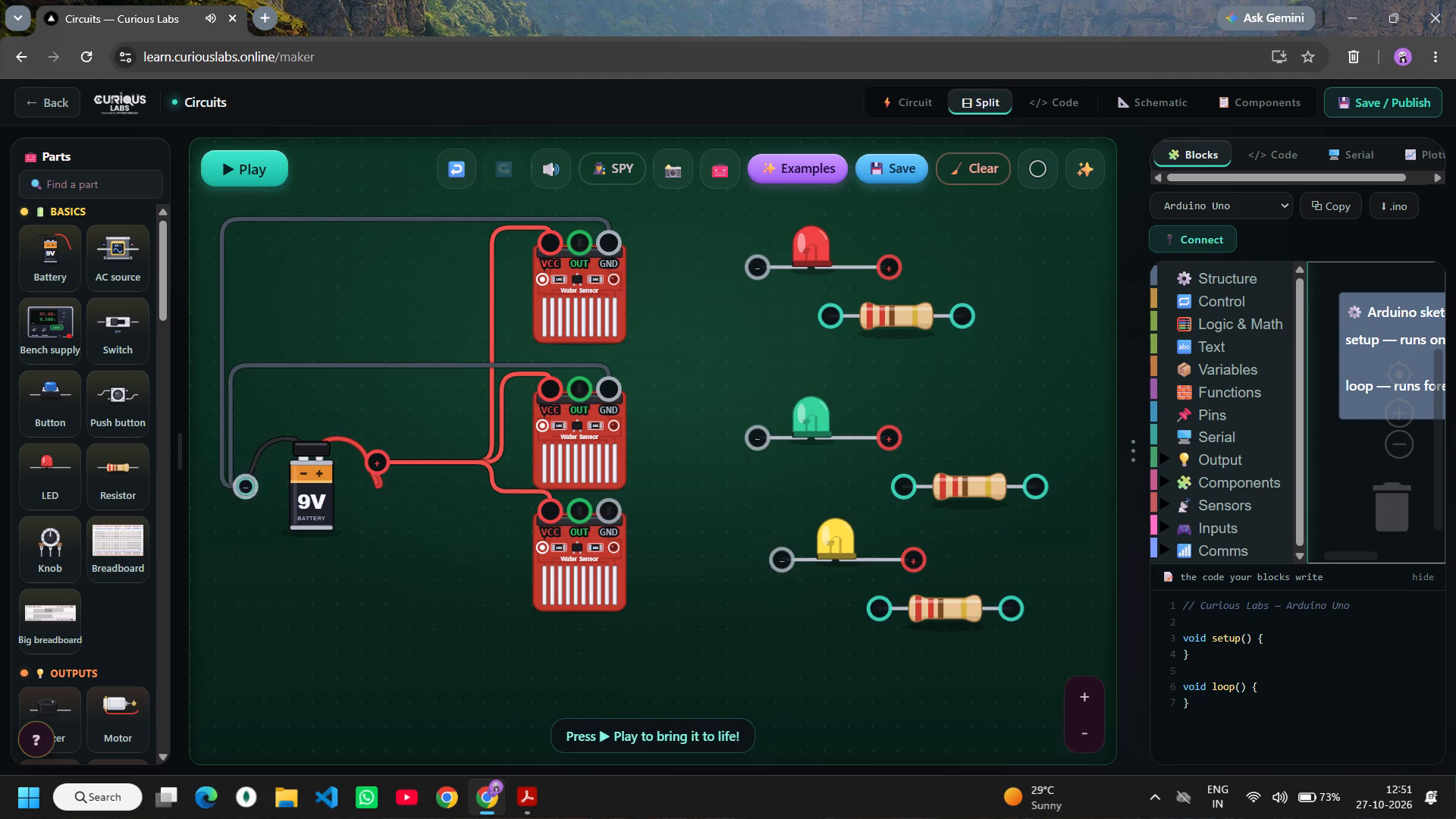
left_click_drag(610, 512, 262, 484)
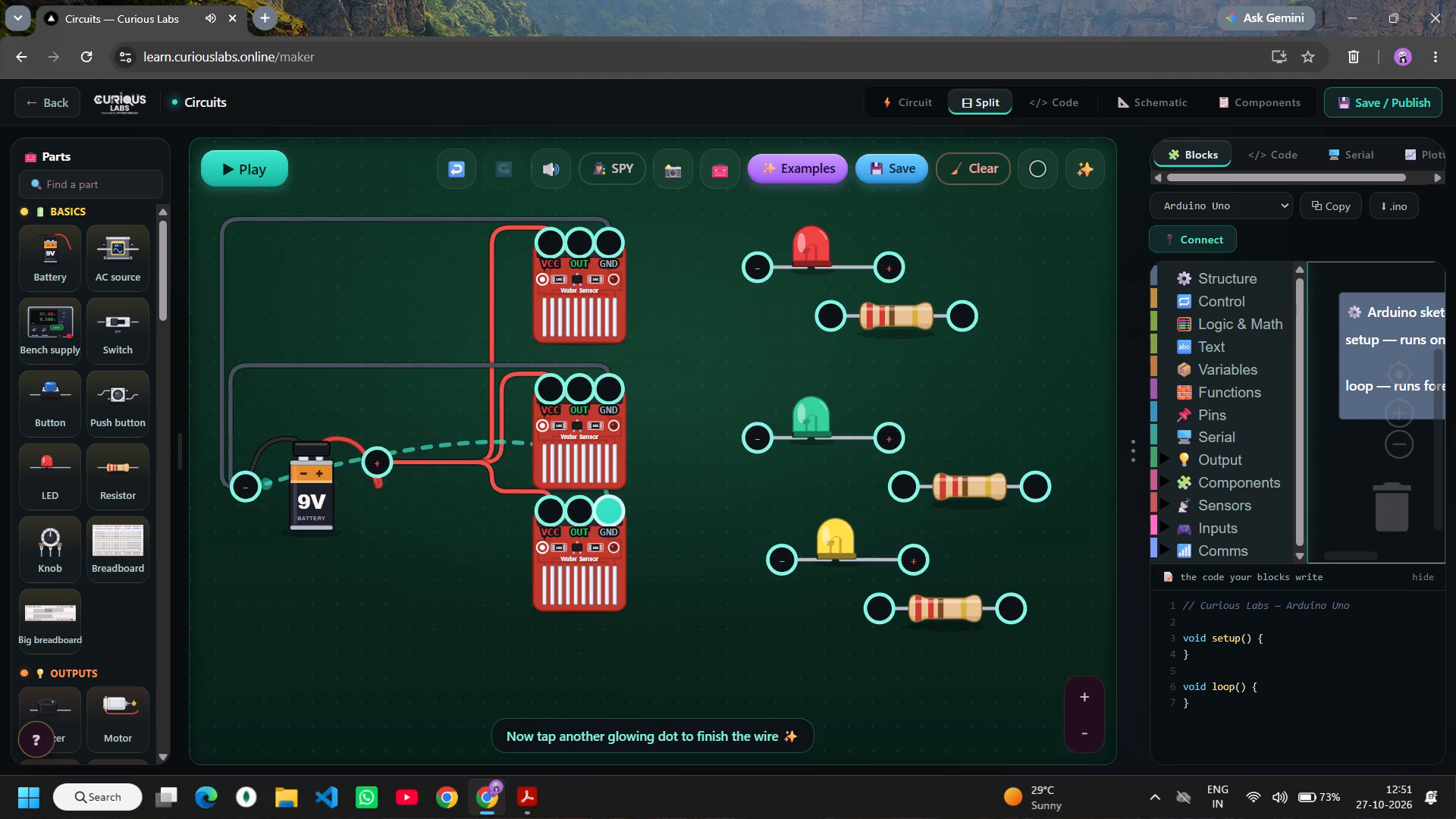
left_click_drag(262, 484, 246, 485)
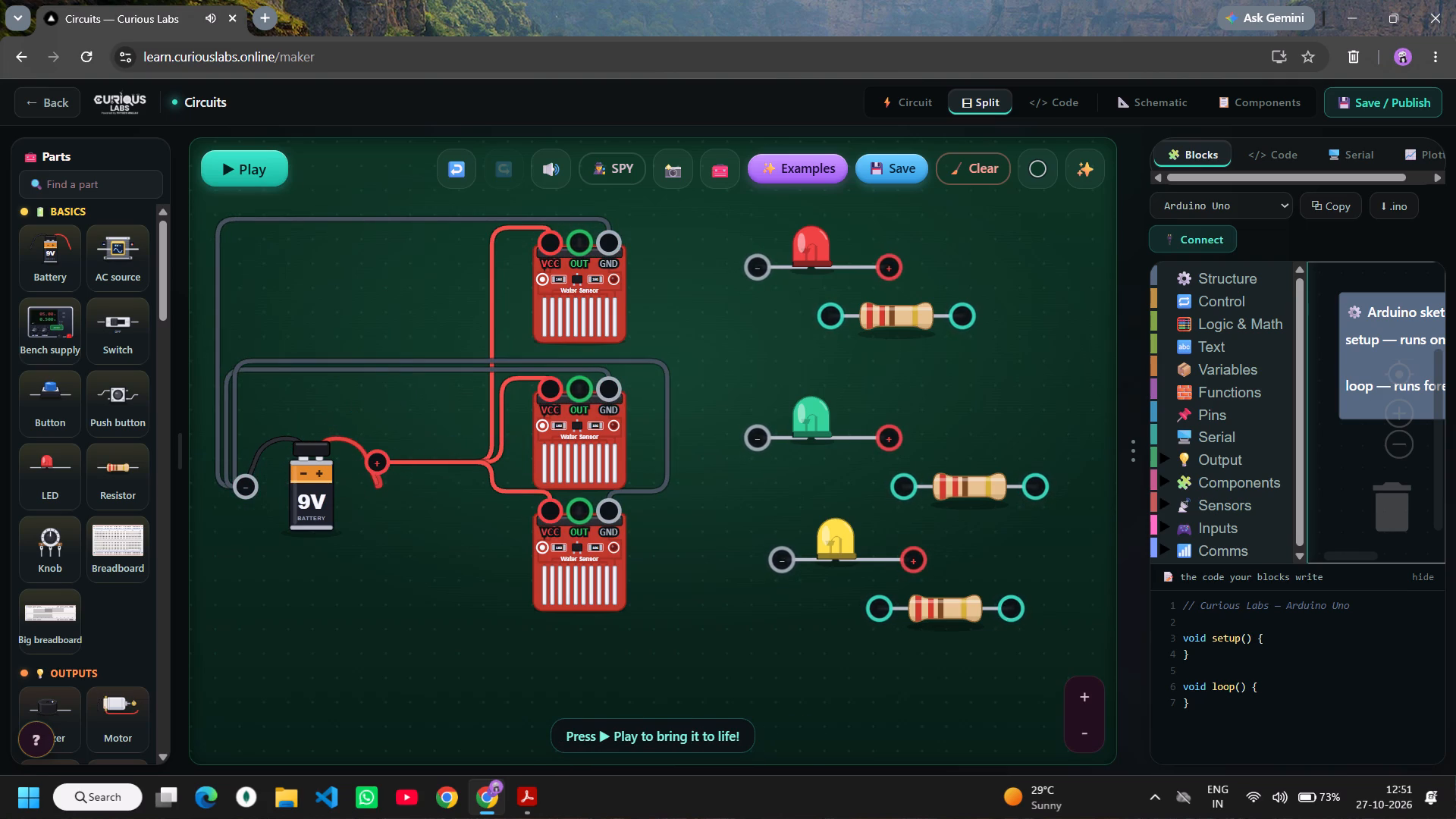
Wire the red LED's positive leg to its resistor's right end and the top sensor's OUT pin to the resistor's left end.
left_click_drag(892, 268, 833, 318)
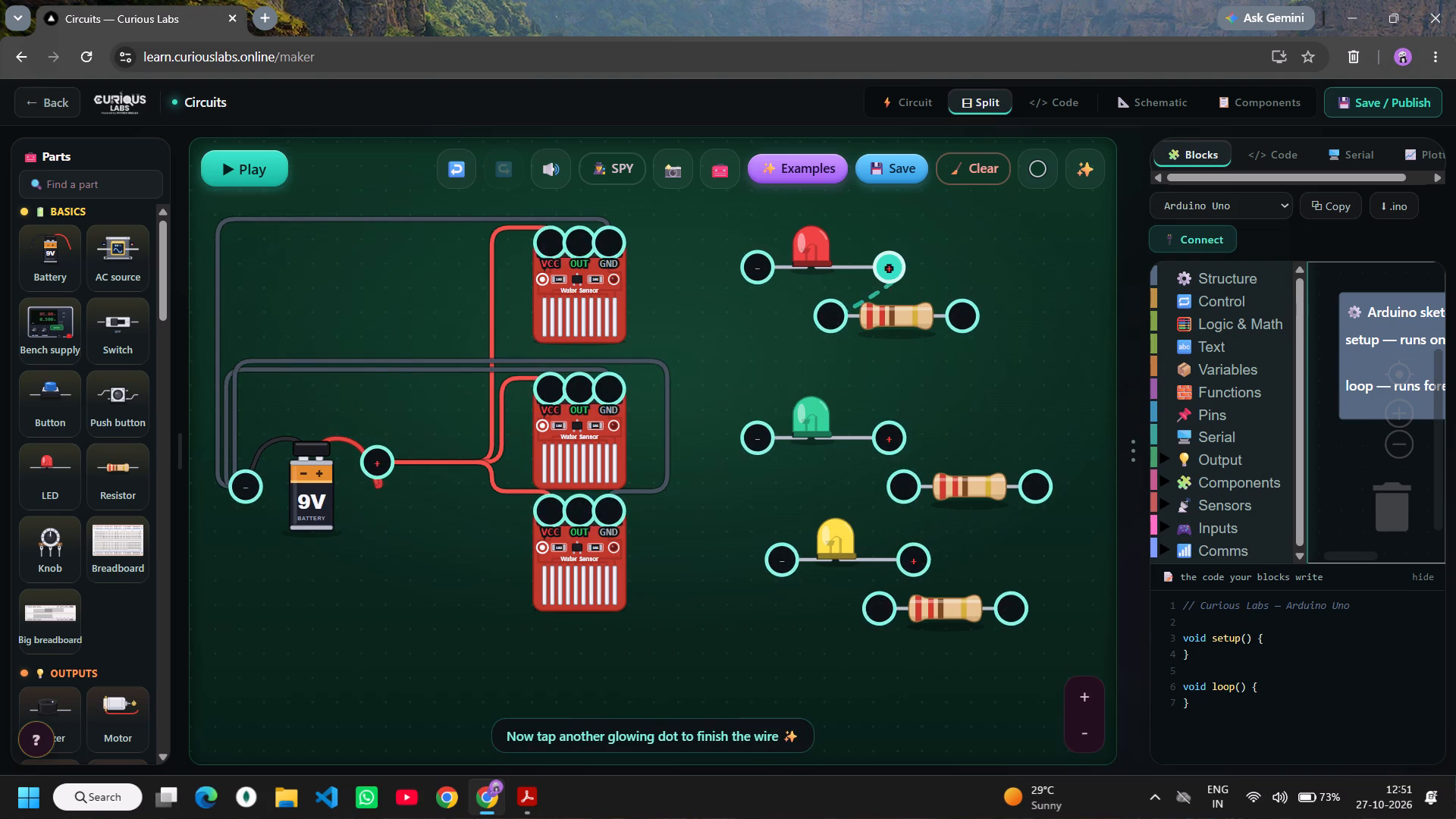
left_click_drag(833, 318, 964, 320)
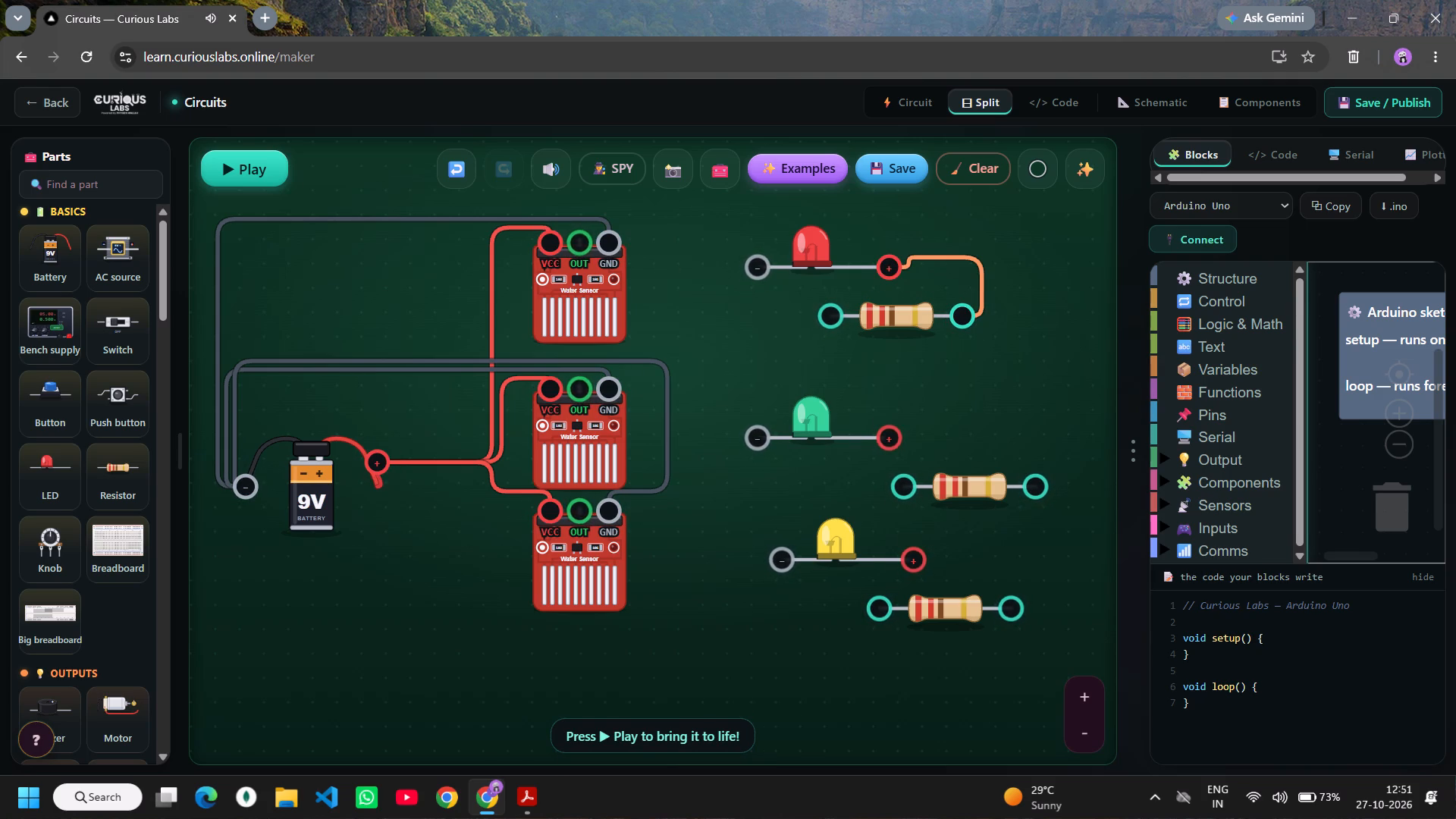
left_click_drag(581, 242, 832, 321)
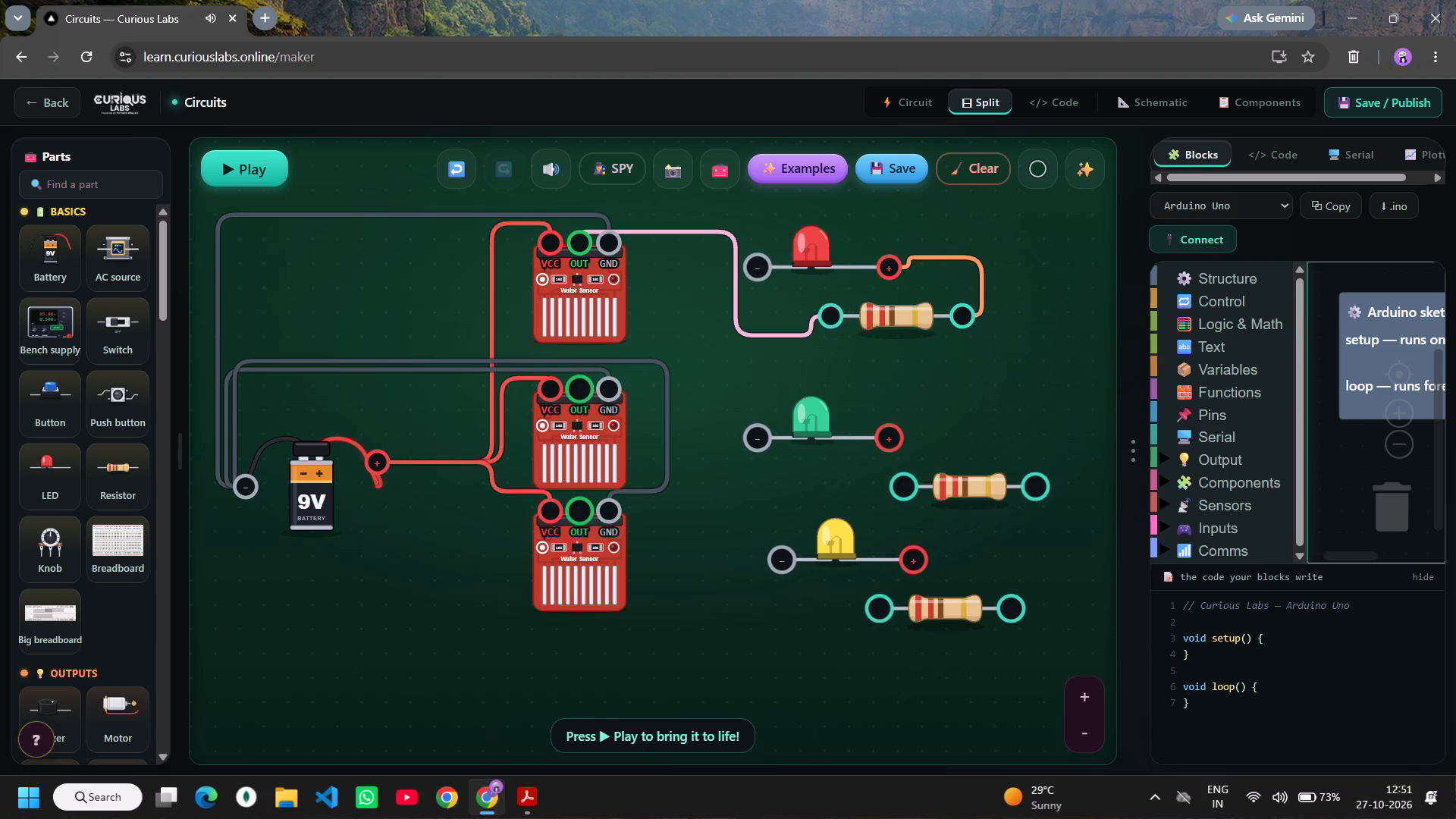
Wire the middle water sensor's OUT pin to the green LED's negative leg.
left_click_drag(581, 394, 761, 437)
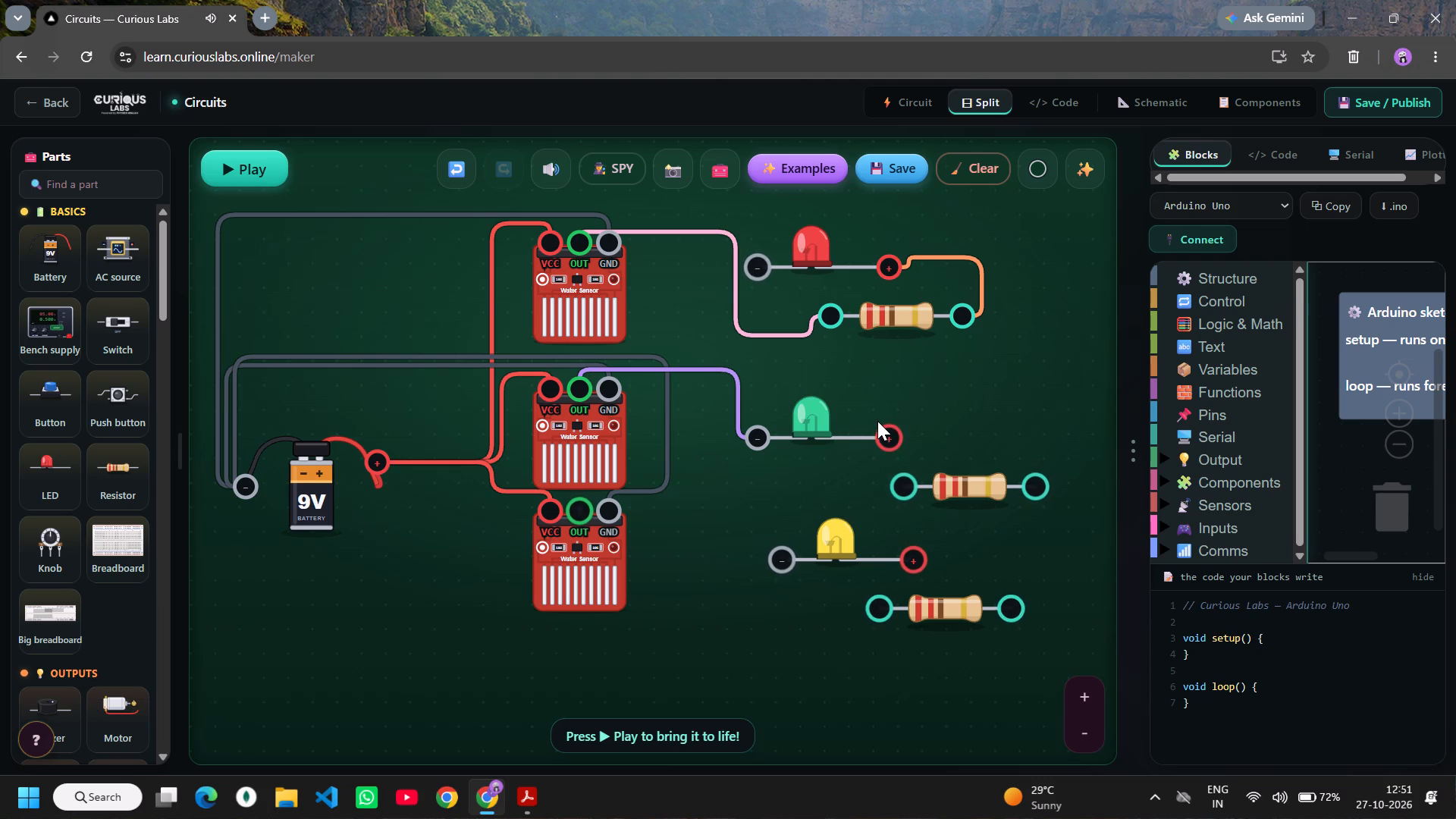
Wire the green LED's positive leg to the left end of the resistor beside it.
left_click_drag(890, 433, 899, 466)
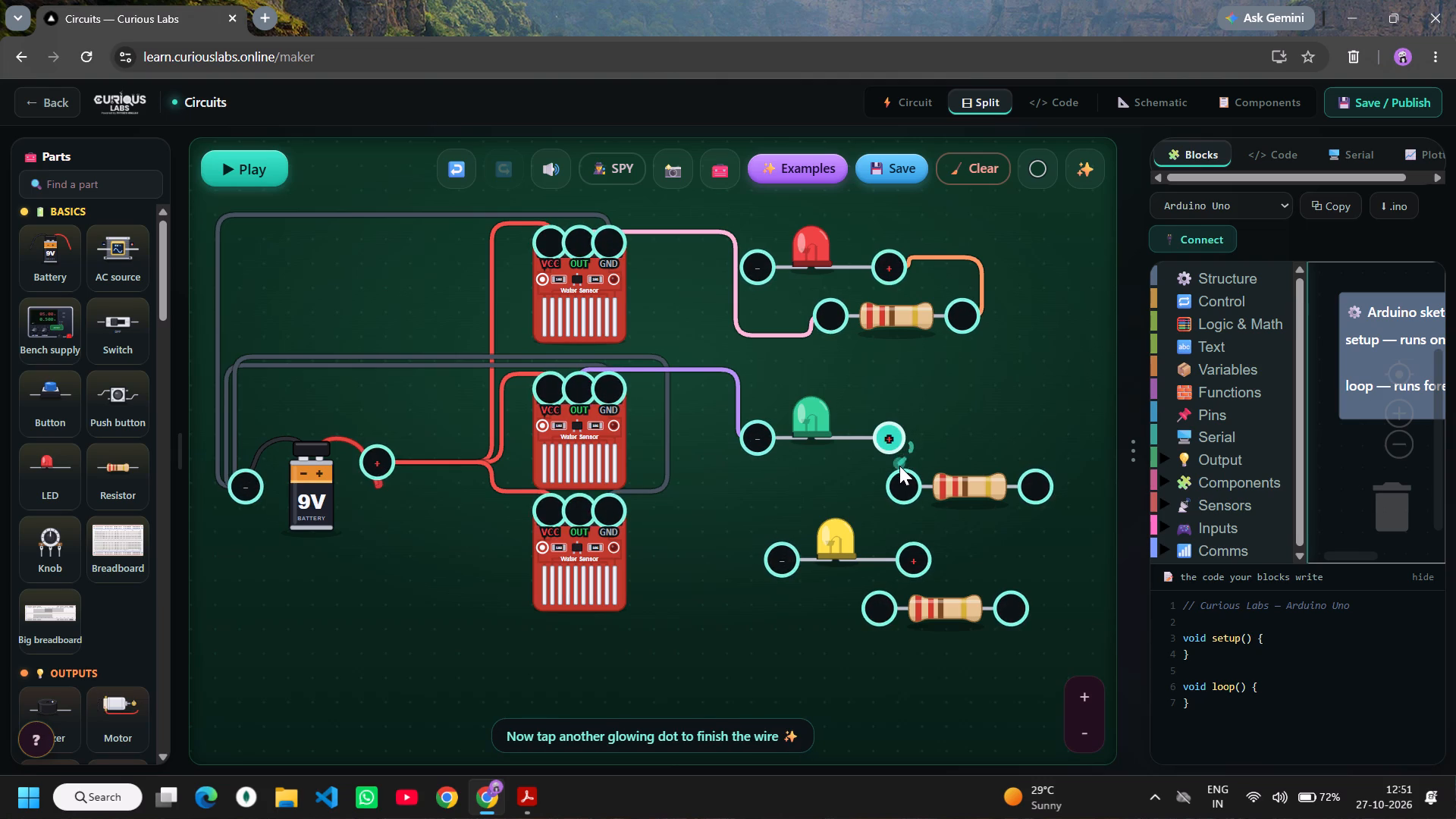
left_click_drag(899, 466, 901, 484)
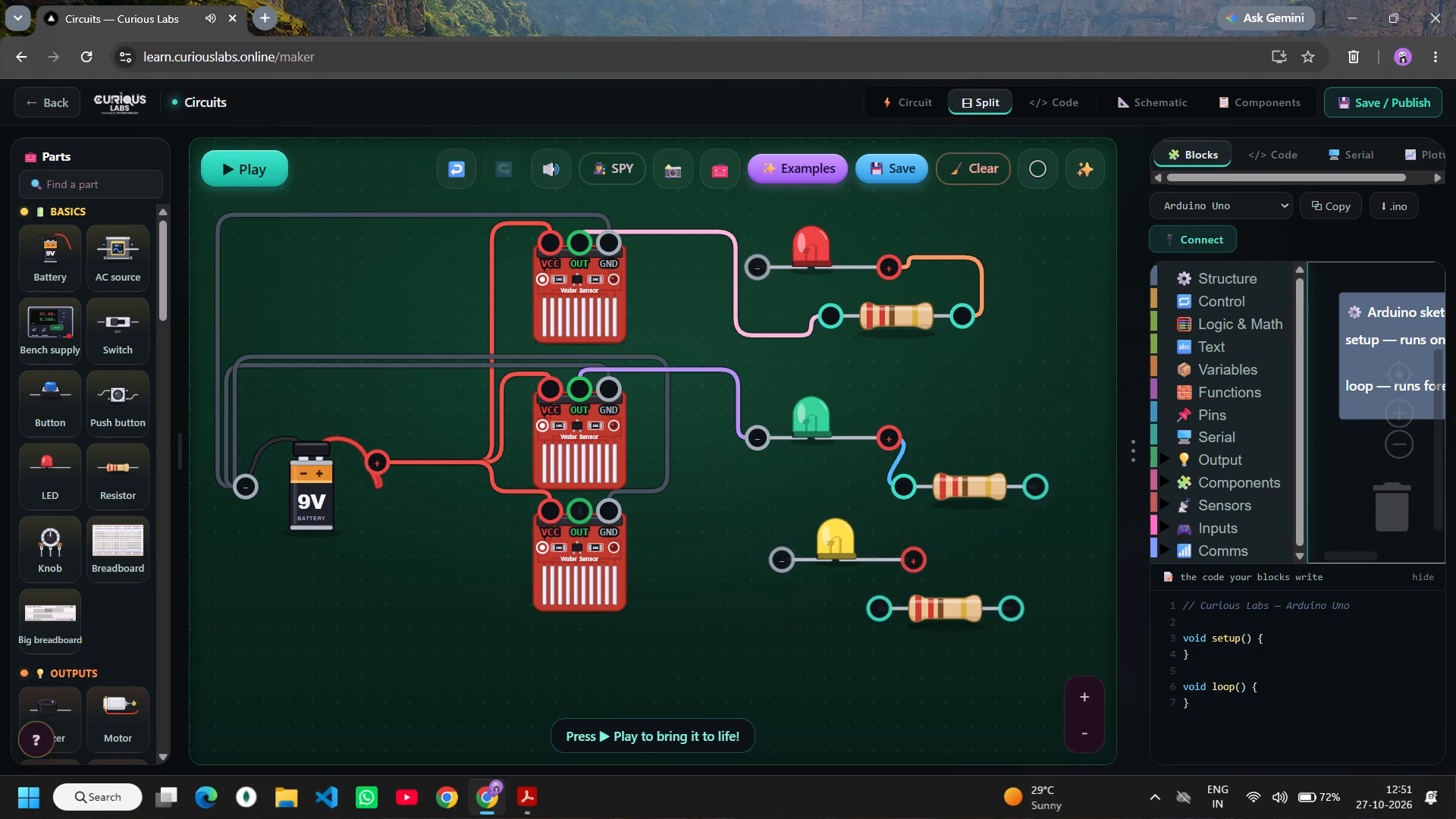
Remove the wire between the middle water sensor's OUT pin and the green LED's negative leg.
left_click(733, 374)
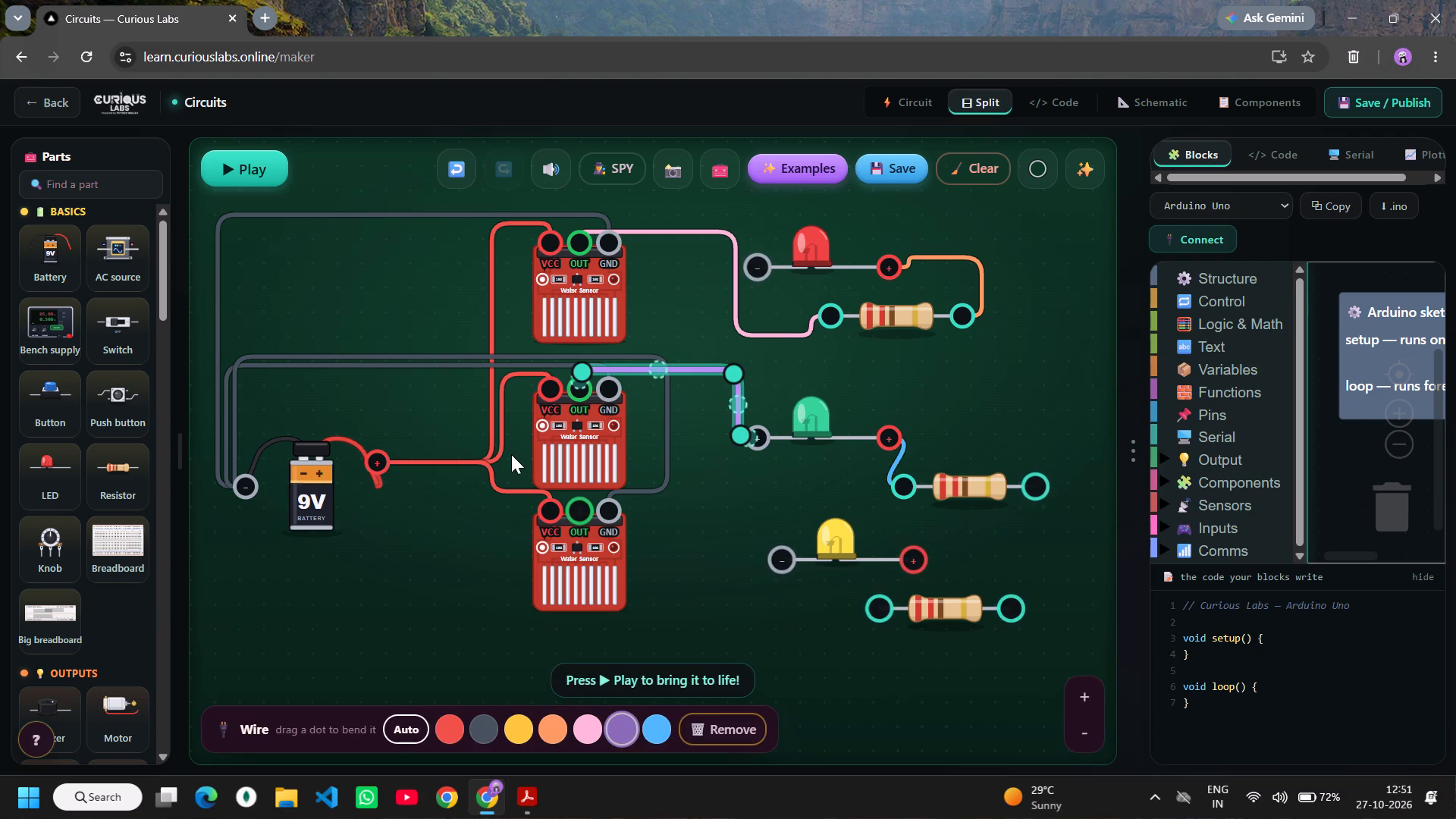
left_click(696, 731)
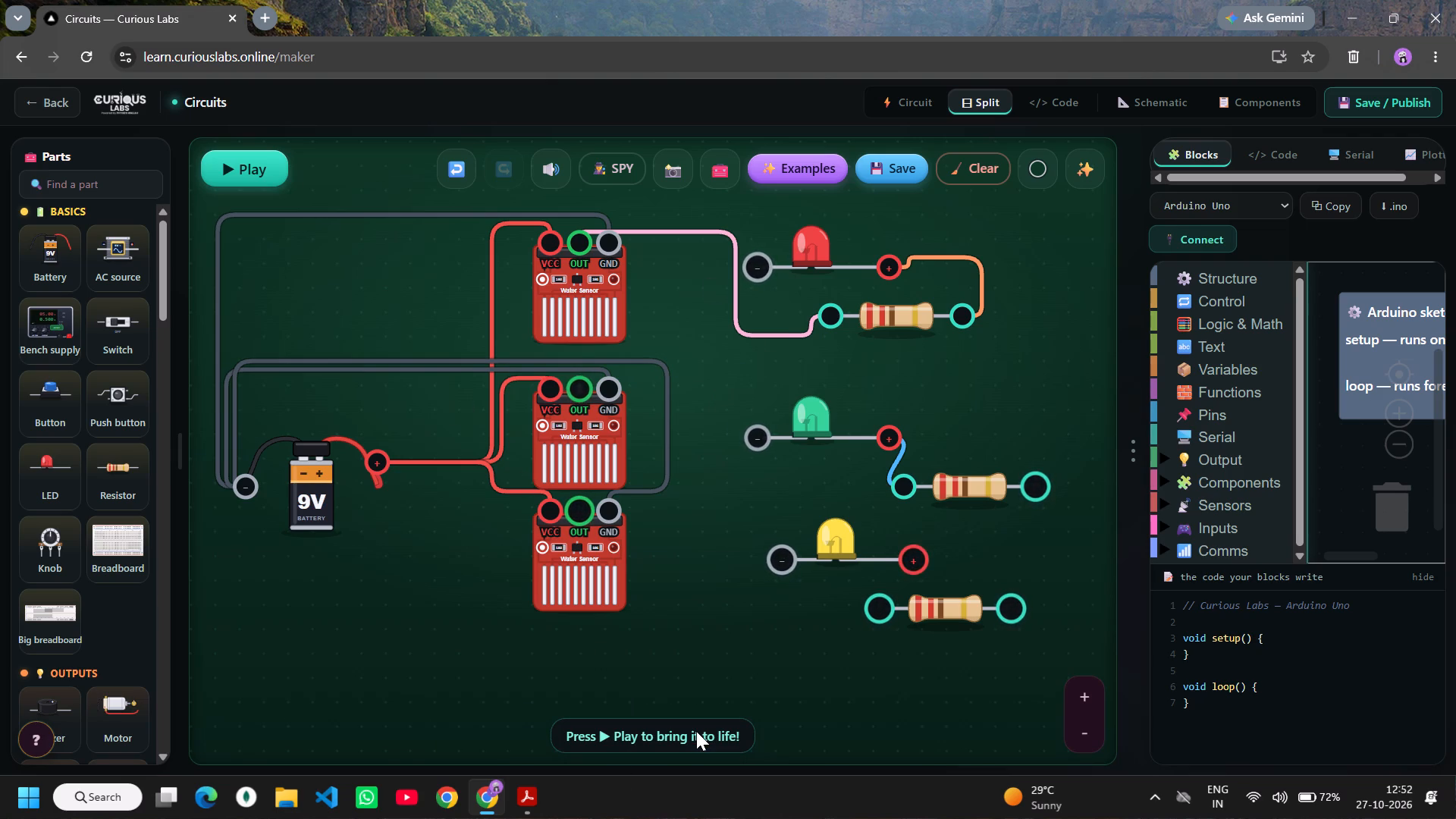
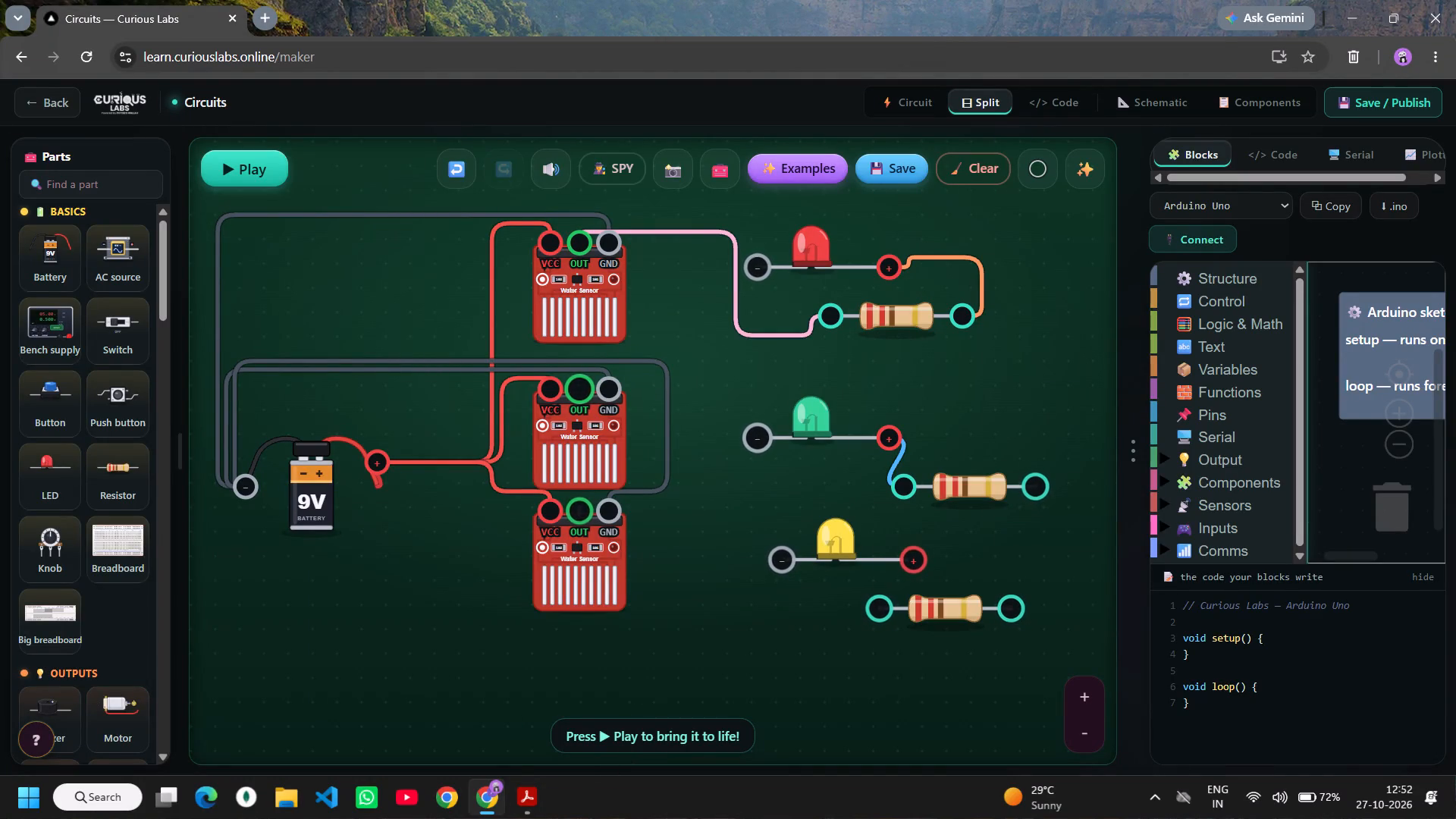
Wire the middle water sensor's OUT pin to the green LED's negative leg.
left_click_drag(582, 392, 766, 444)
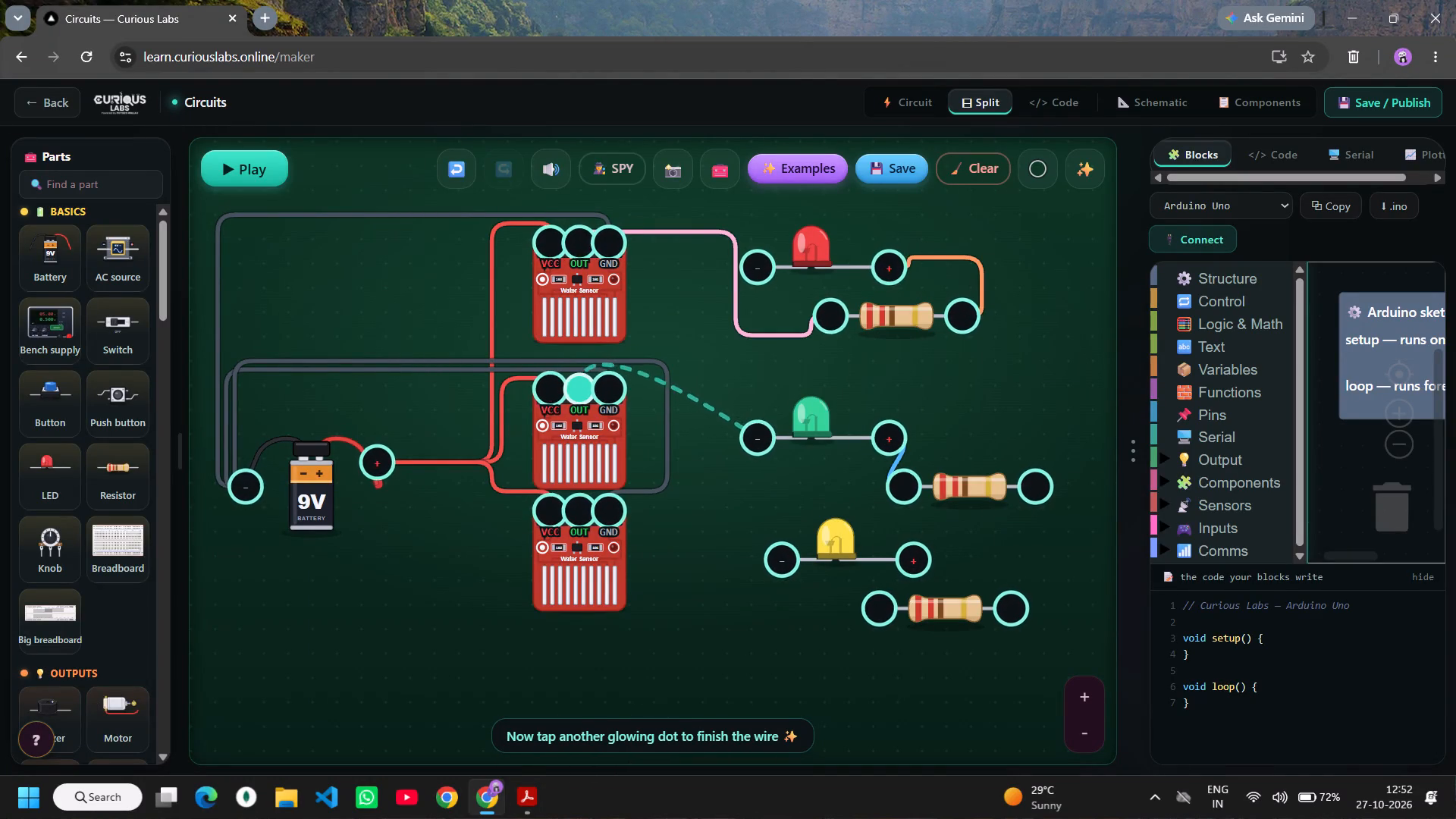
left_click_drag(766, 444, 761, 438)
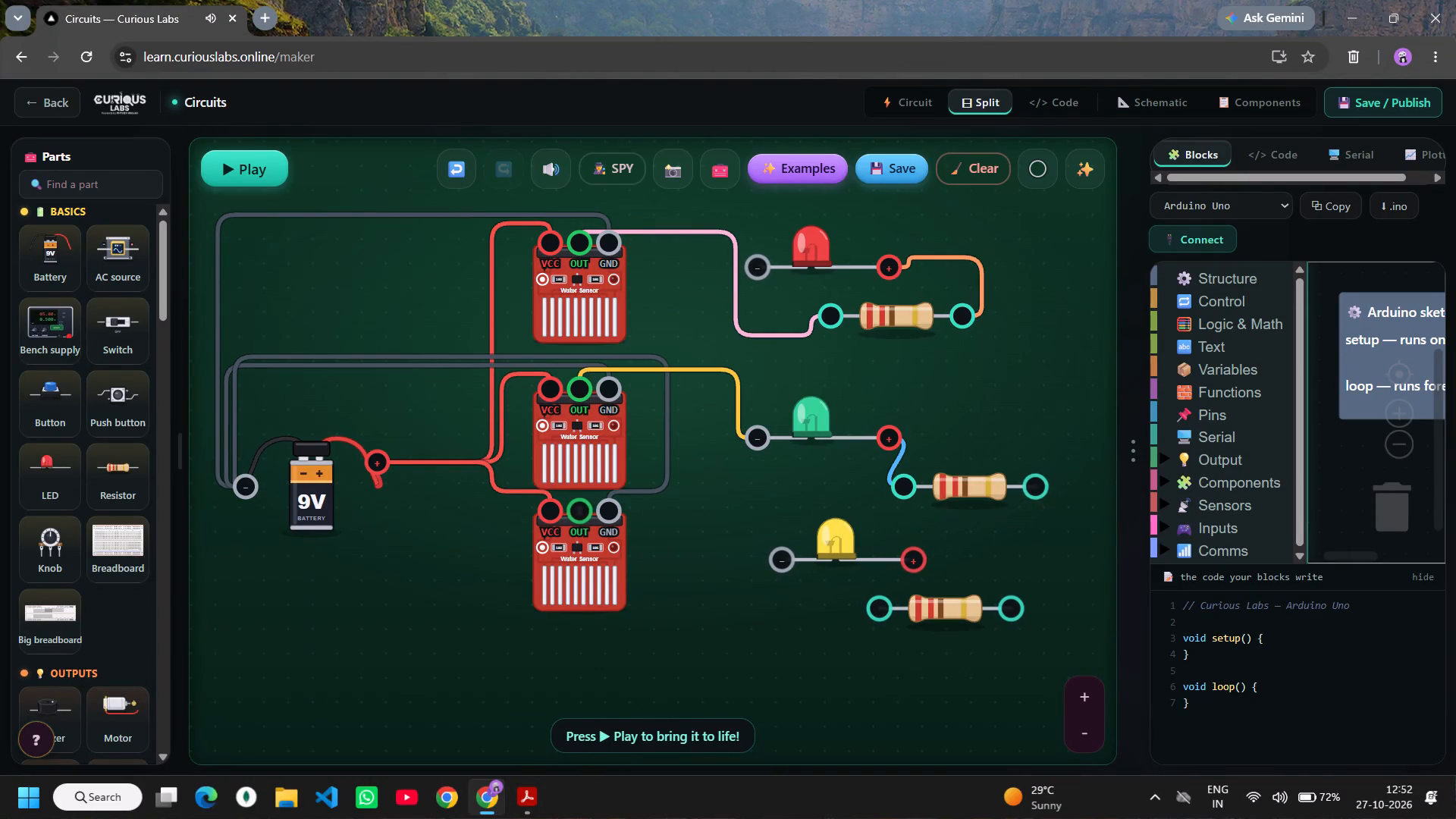
Remove the wire between the green LED's positive leg and the left end of its resistor.
left_click_drag(1035, 486, 1012, 386)
left_click(987, 438)
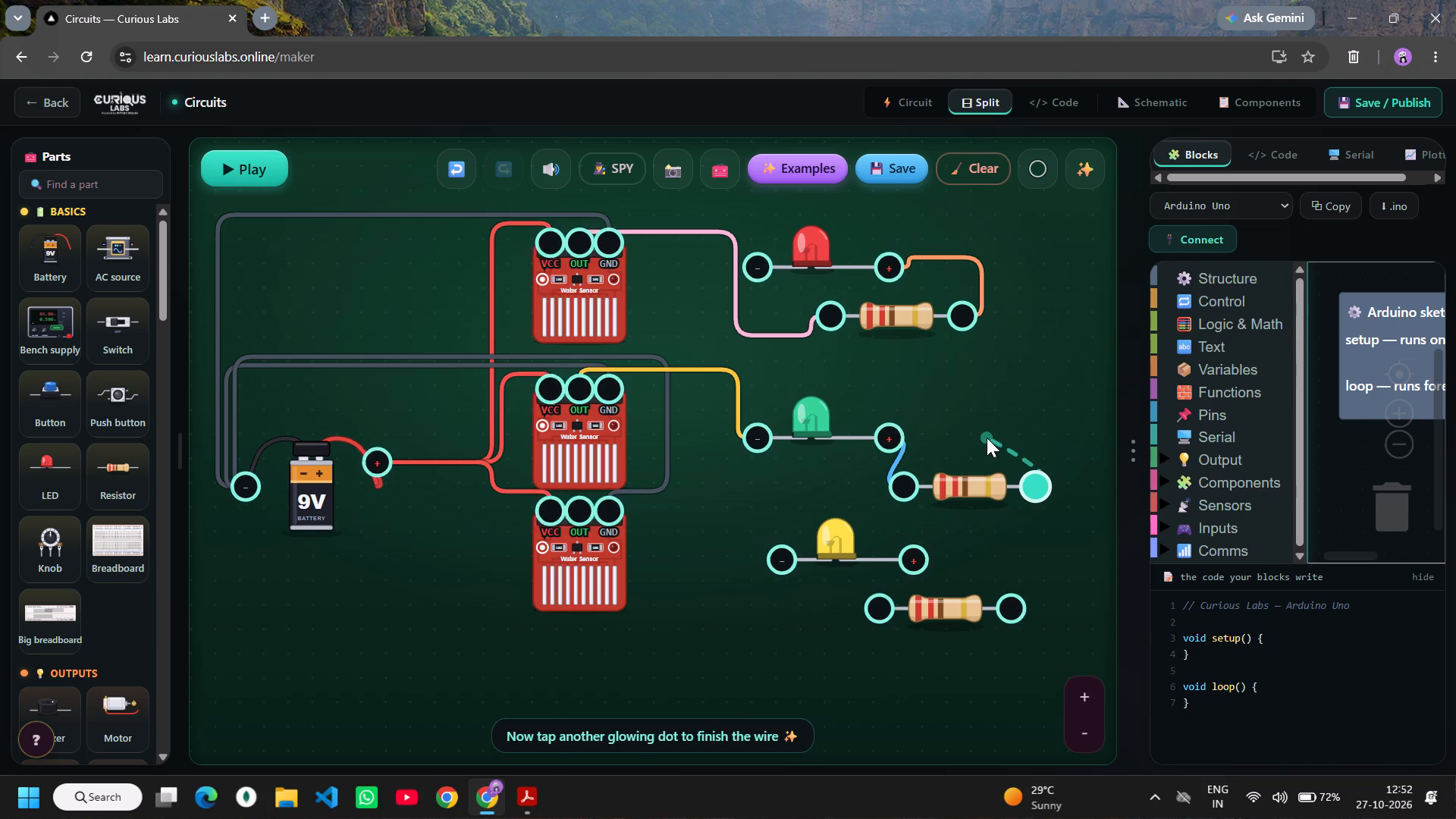
left_click(899, 455)
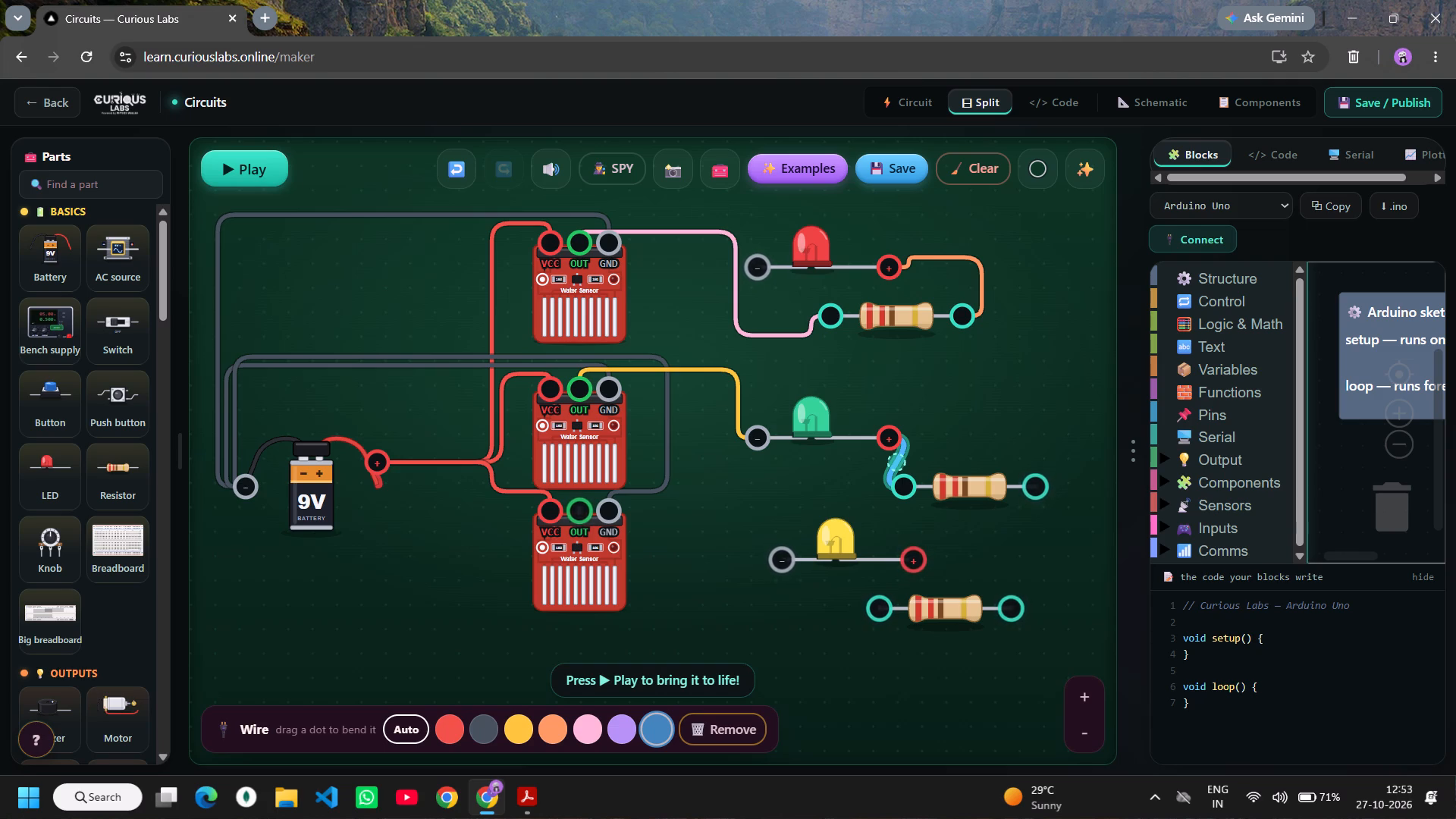
left_click(727, 728)
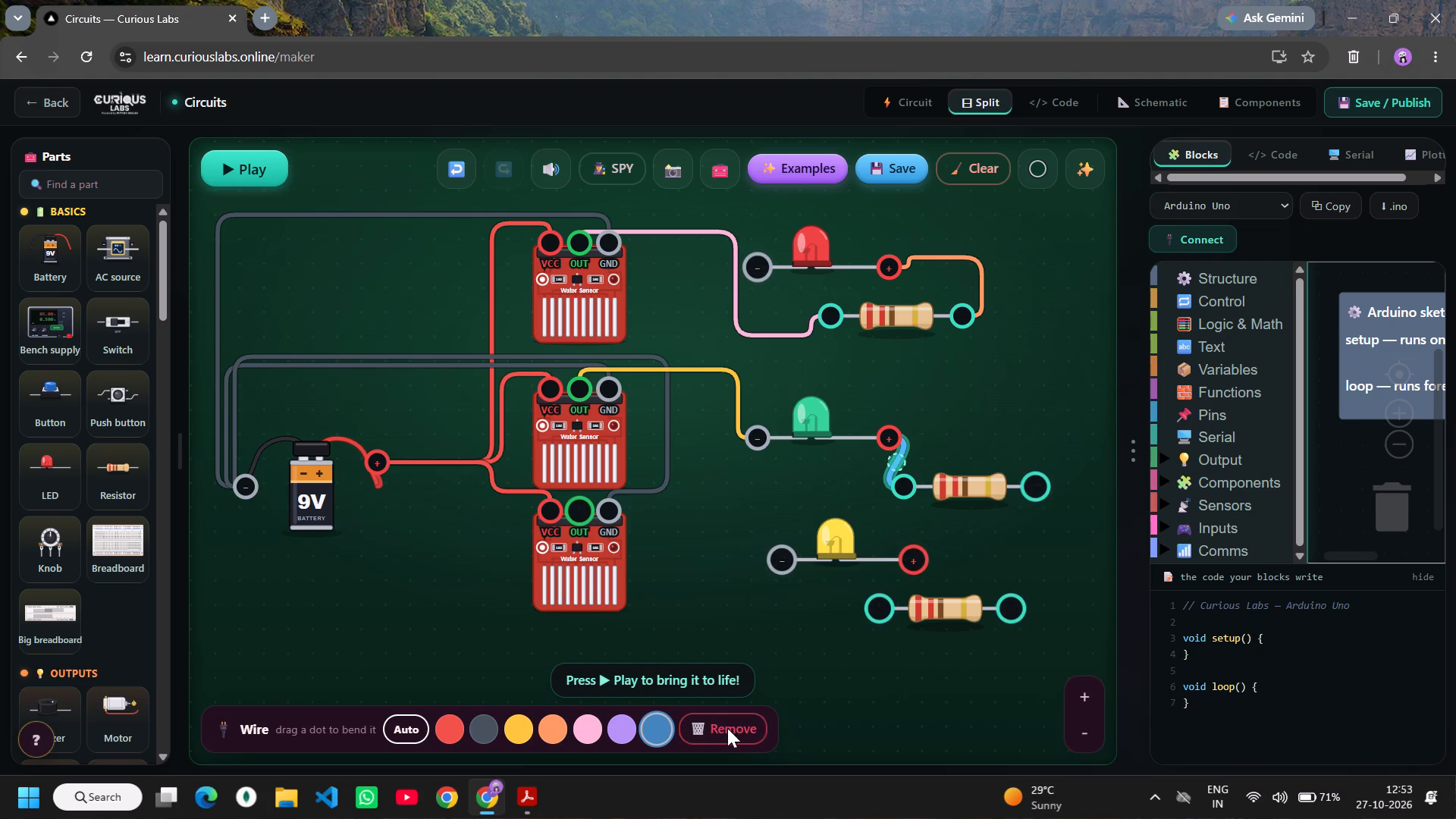
Wire the right end of the green LED's resistor to the green LED's positive leg.
left_click_drag(1039, 481, 904, 455)
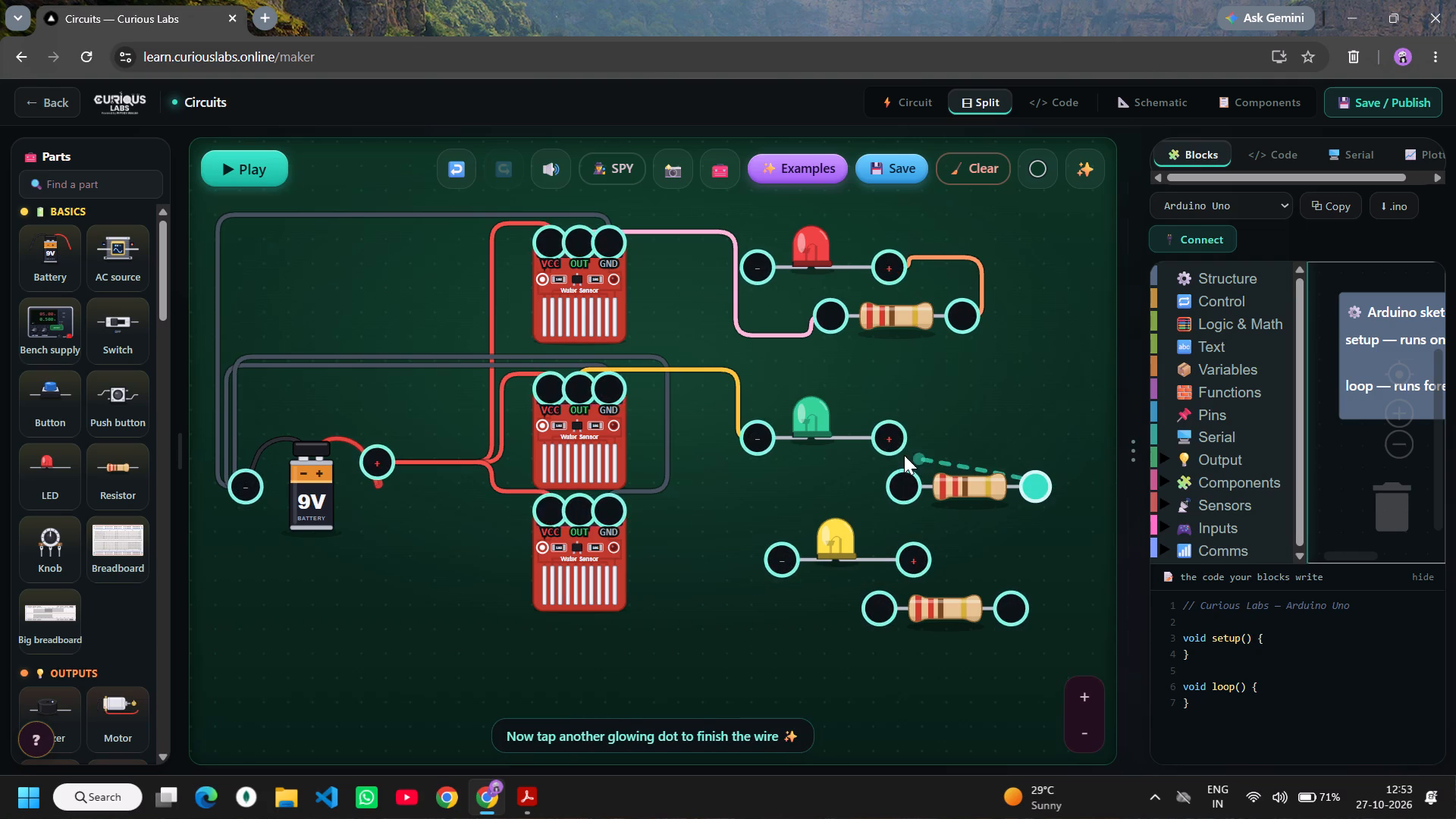
left_click_drag(904, 455, 886, 437)
left_click(886, 437)
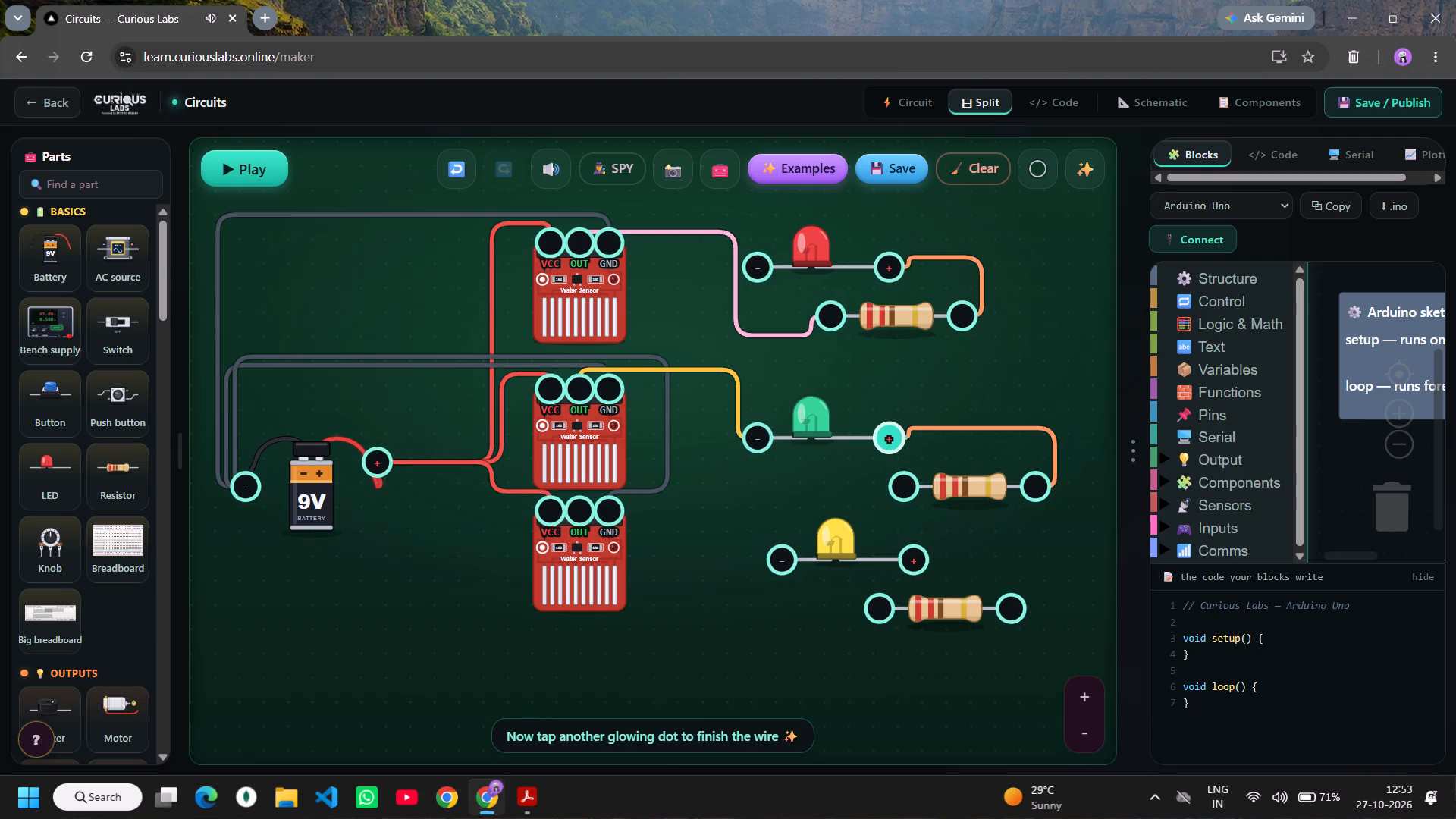
left_click(886, 437)
left_click(902, 362)
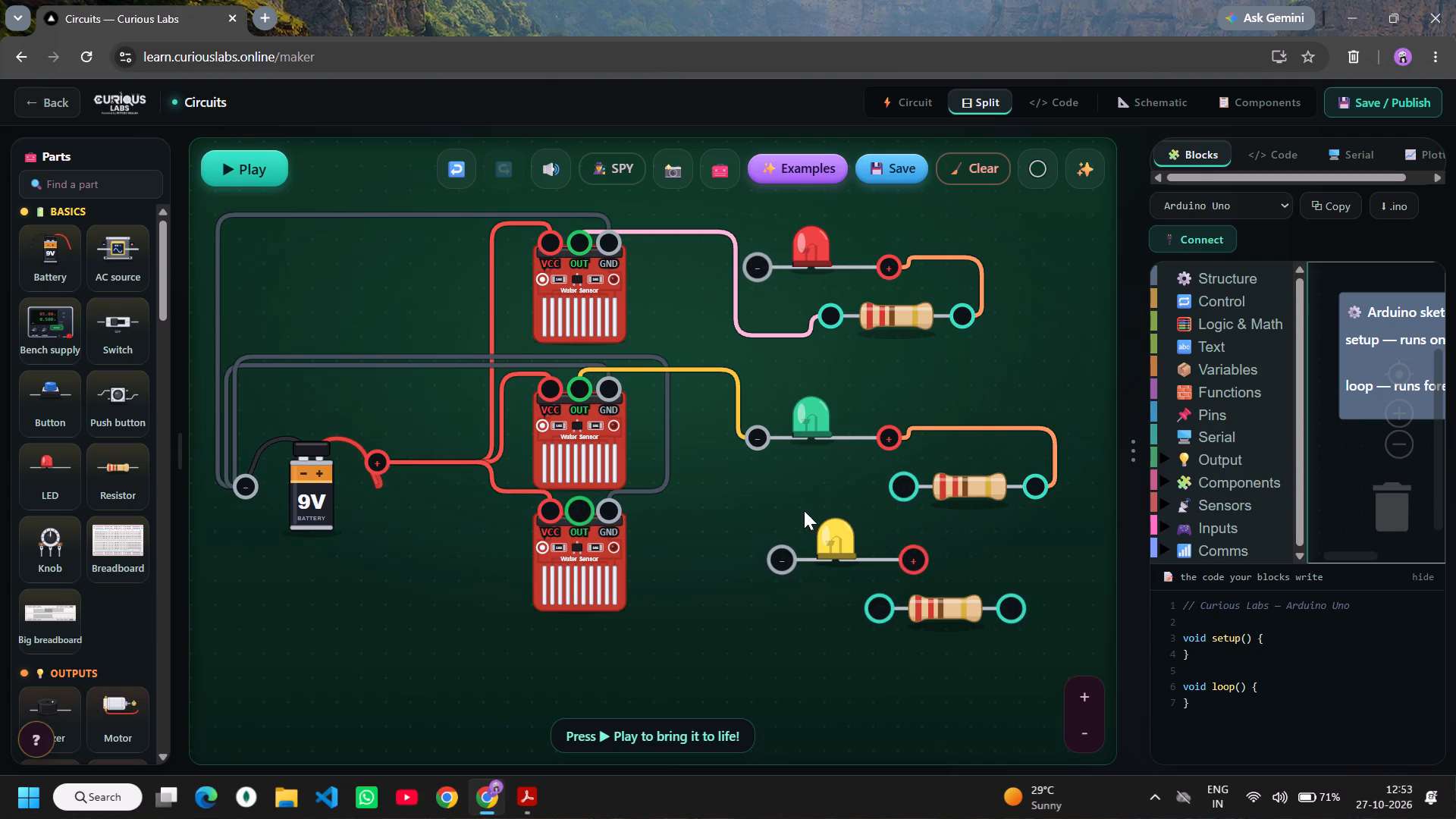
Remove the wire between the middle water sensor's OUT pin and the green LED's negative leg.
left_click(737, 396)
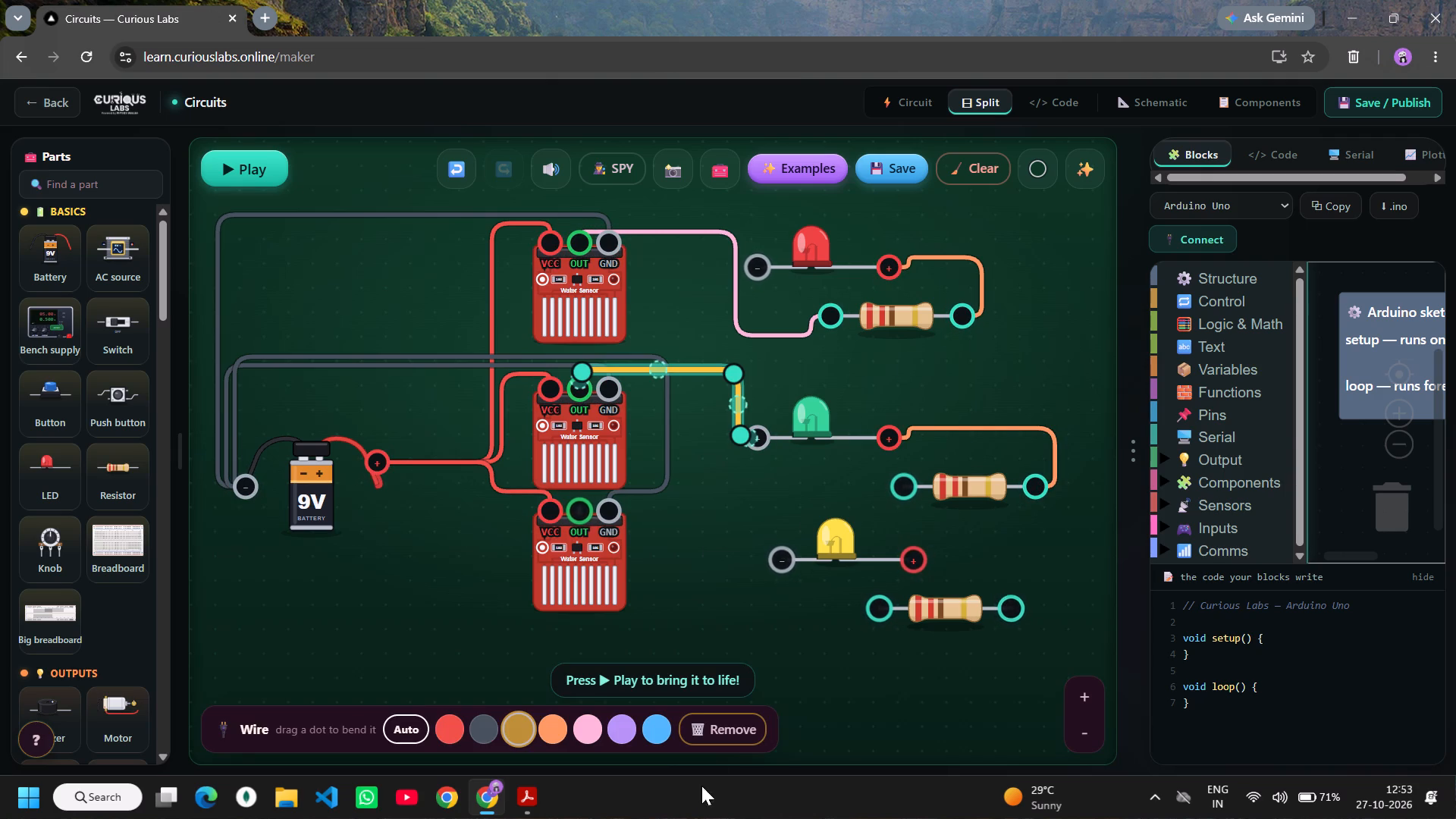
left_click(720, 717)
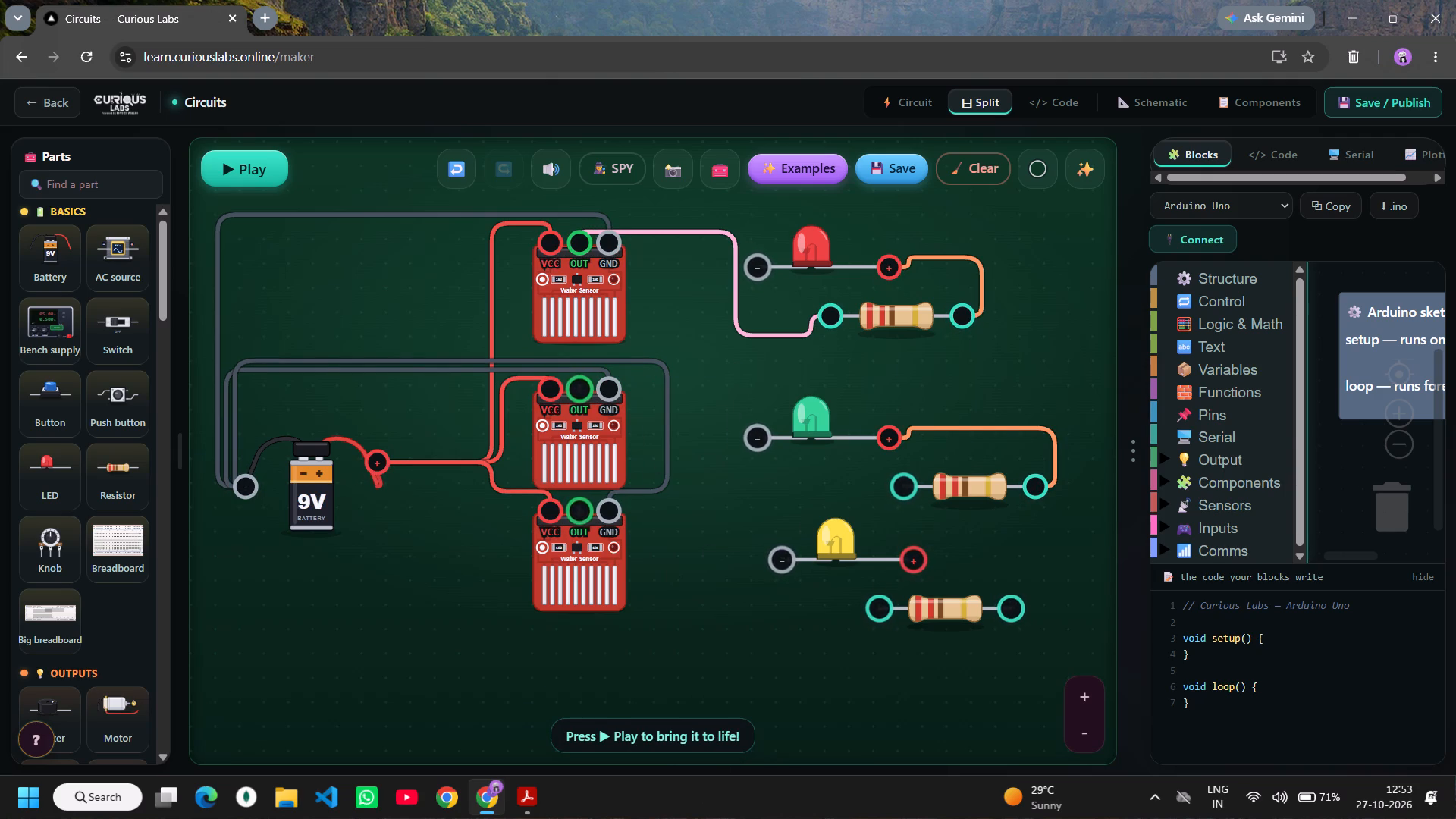
Wire the middle water sensor's OUT pin to the left end of the green LED's resistor.
left_click_drag(576, 392, 902, 488)
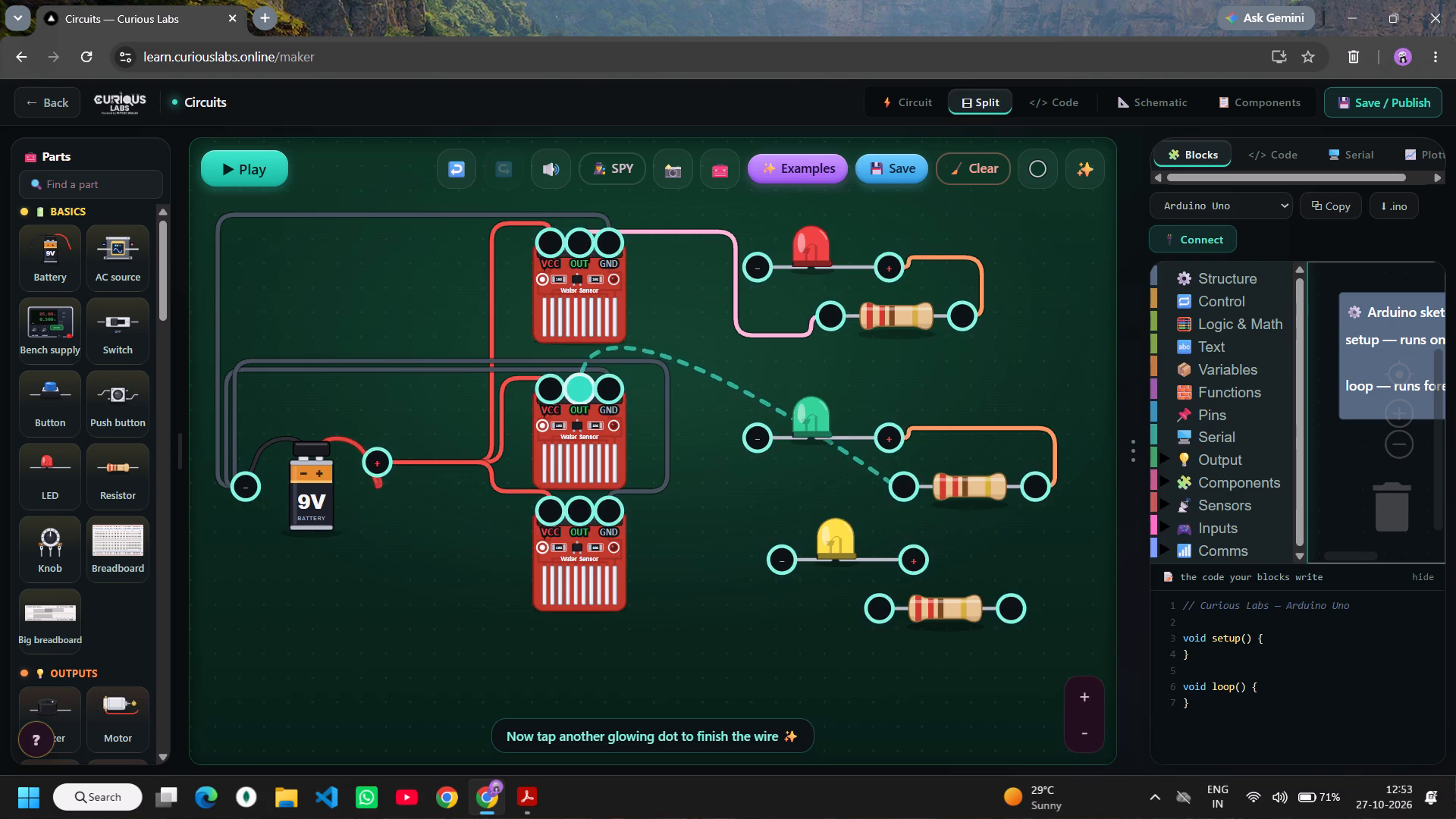
left_click_drag(902, 488, 904, 488)
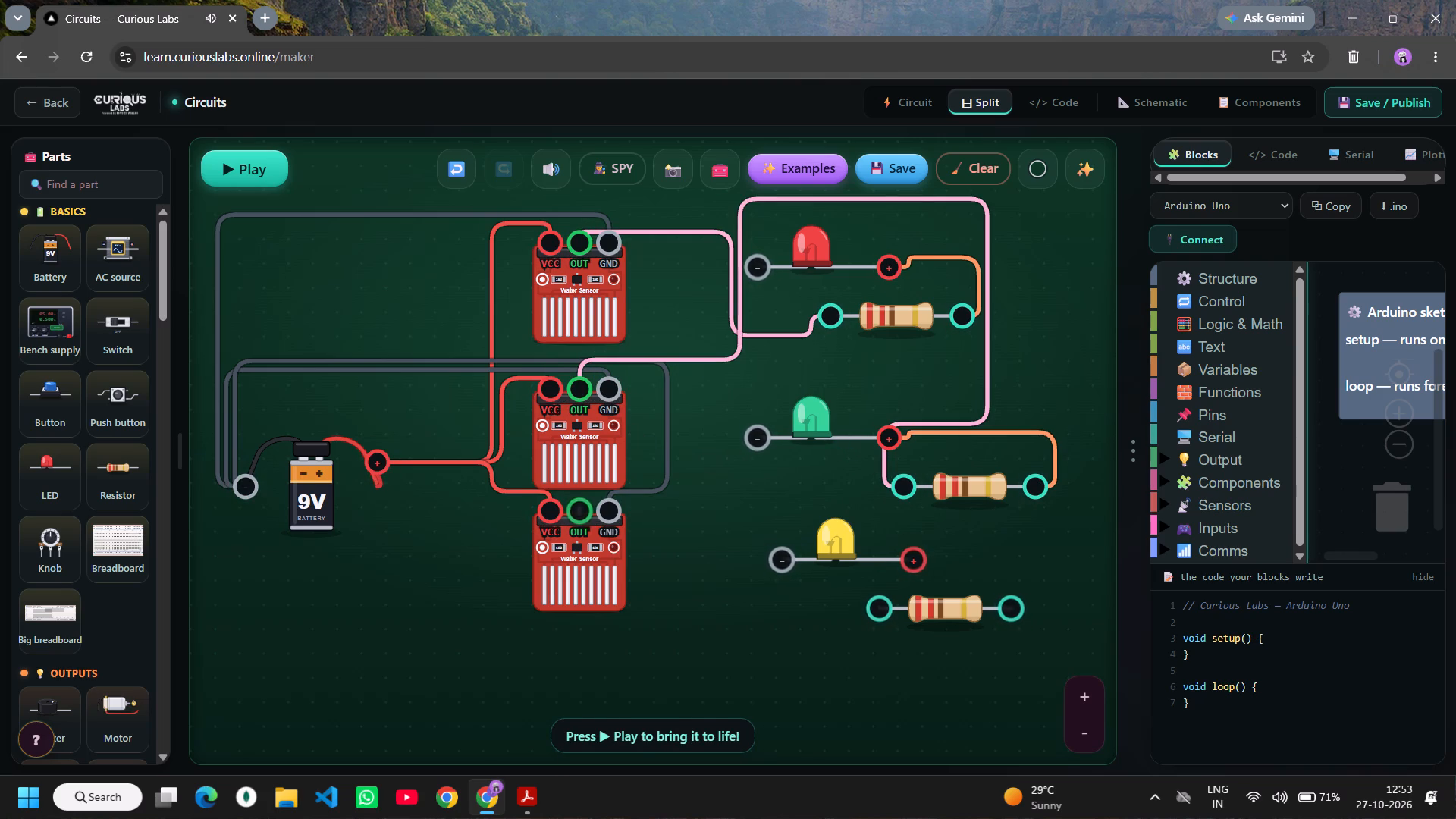
Wire the bottom water sensor's OUT pin to the yellow LED's resistor's left end, and that resistor's right end to the LED's positive leg.
left_click_drag(581, 513, 814, 575)
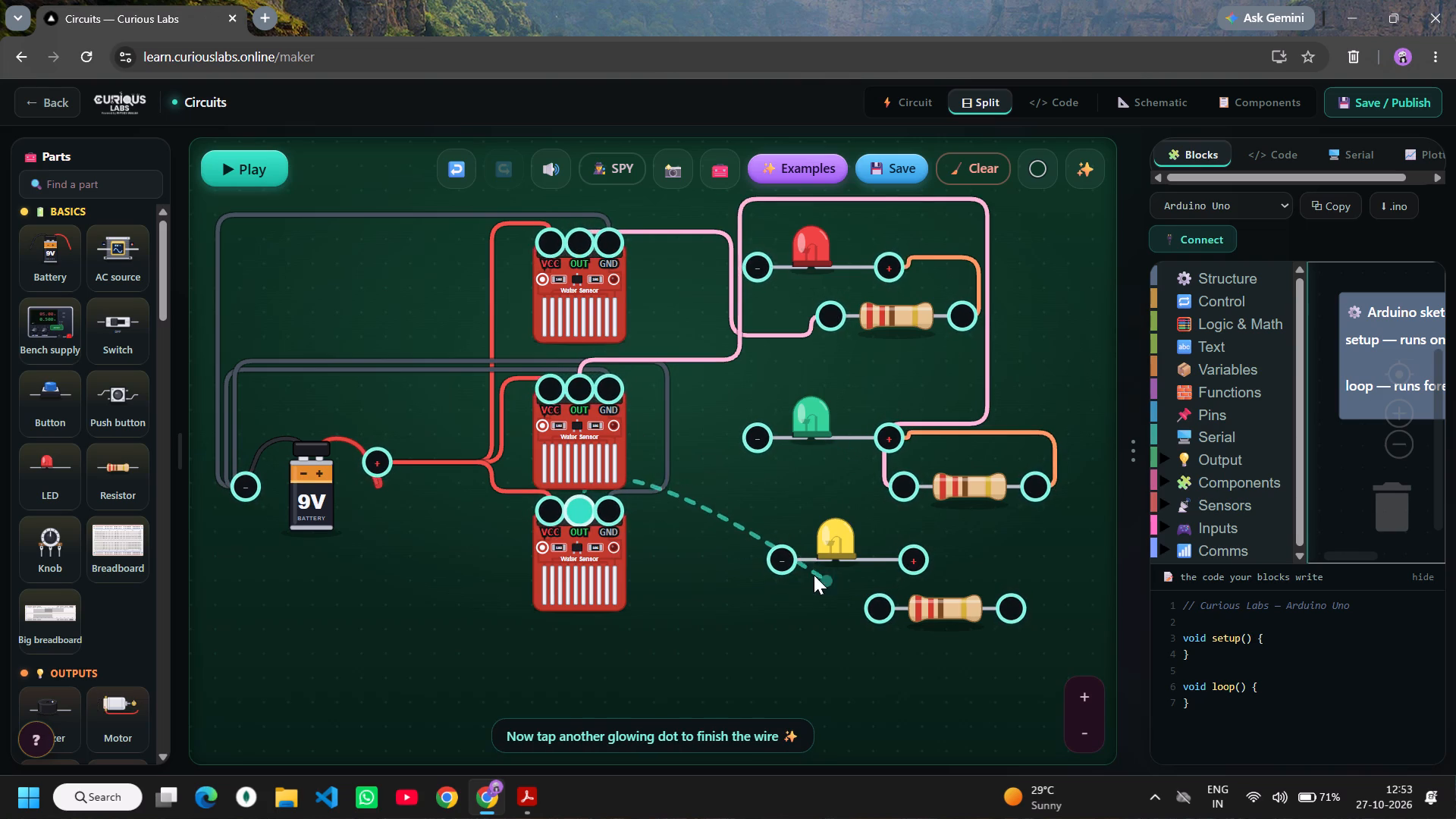
left_click_drag(814, 575, 879, 607)
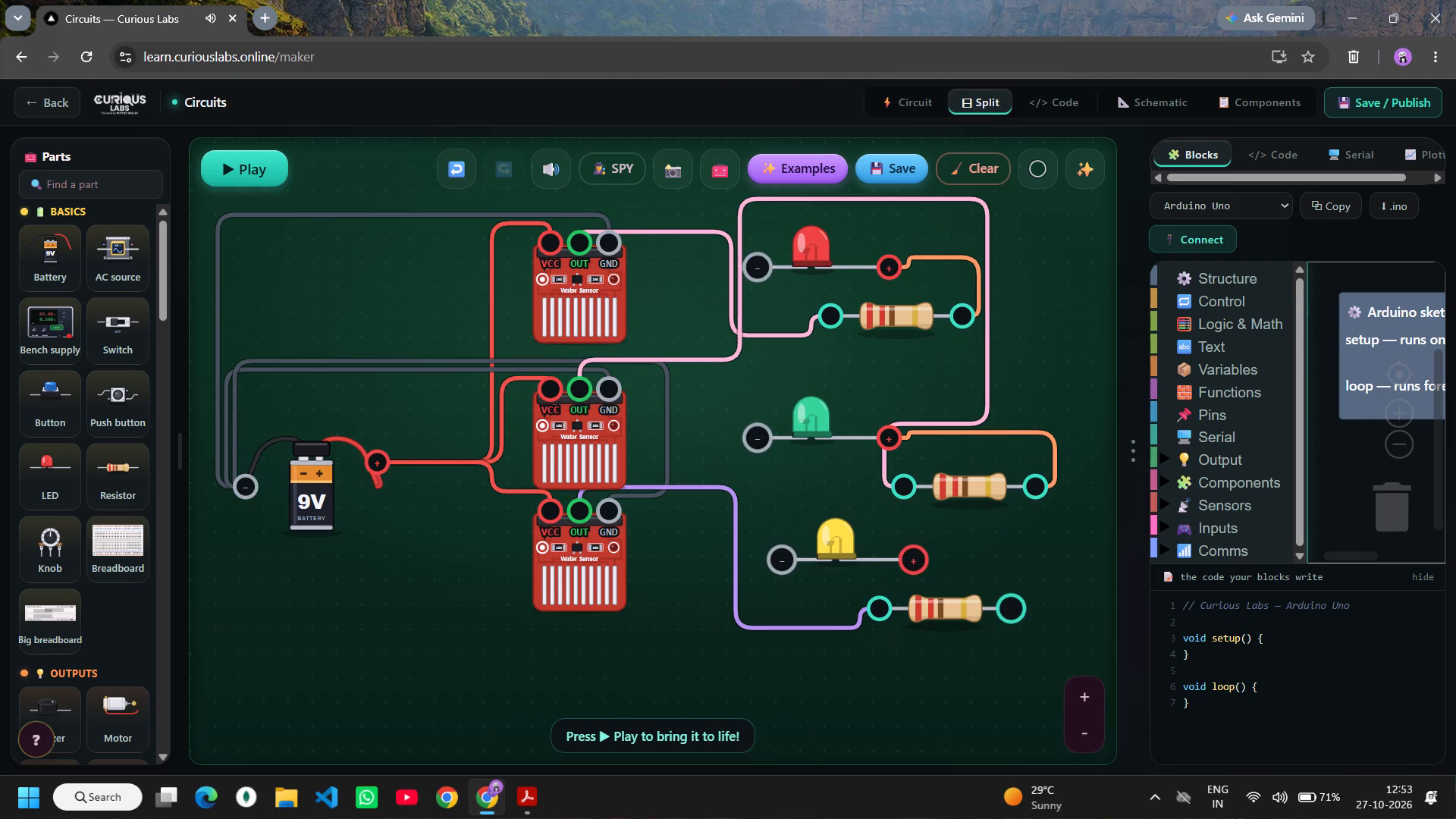
left_click_drag(1021, 610, 901, 560)
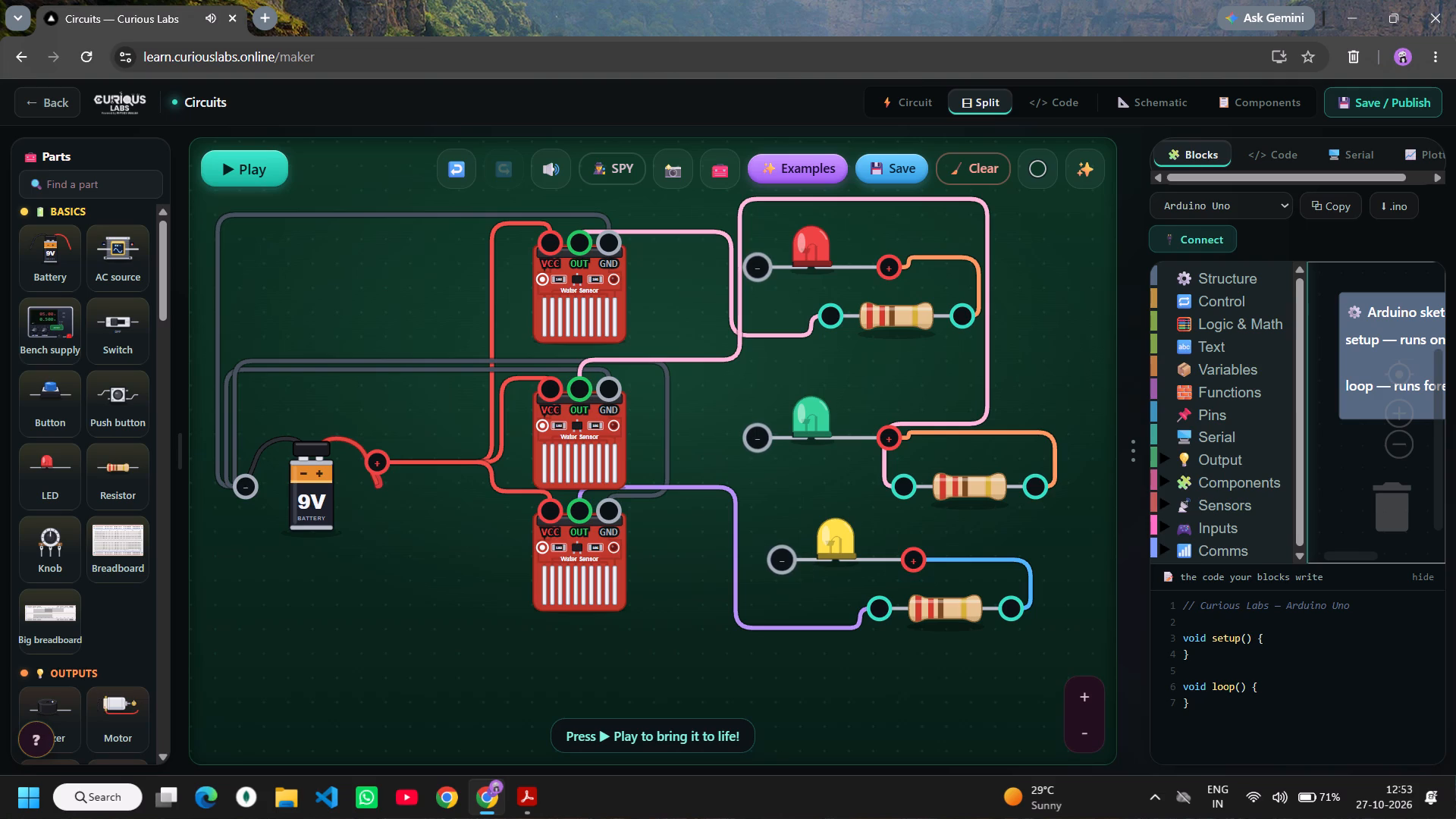
Wire the negative legs of the yellow, green and red LEDs to the GND pins of the bottom, middle and top water sensors respectively.
left_click_drag(786, 558, 610, 514)
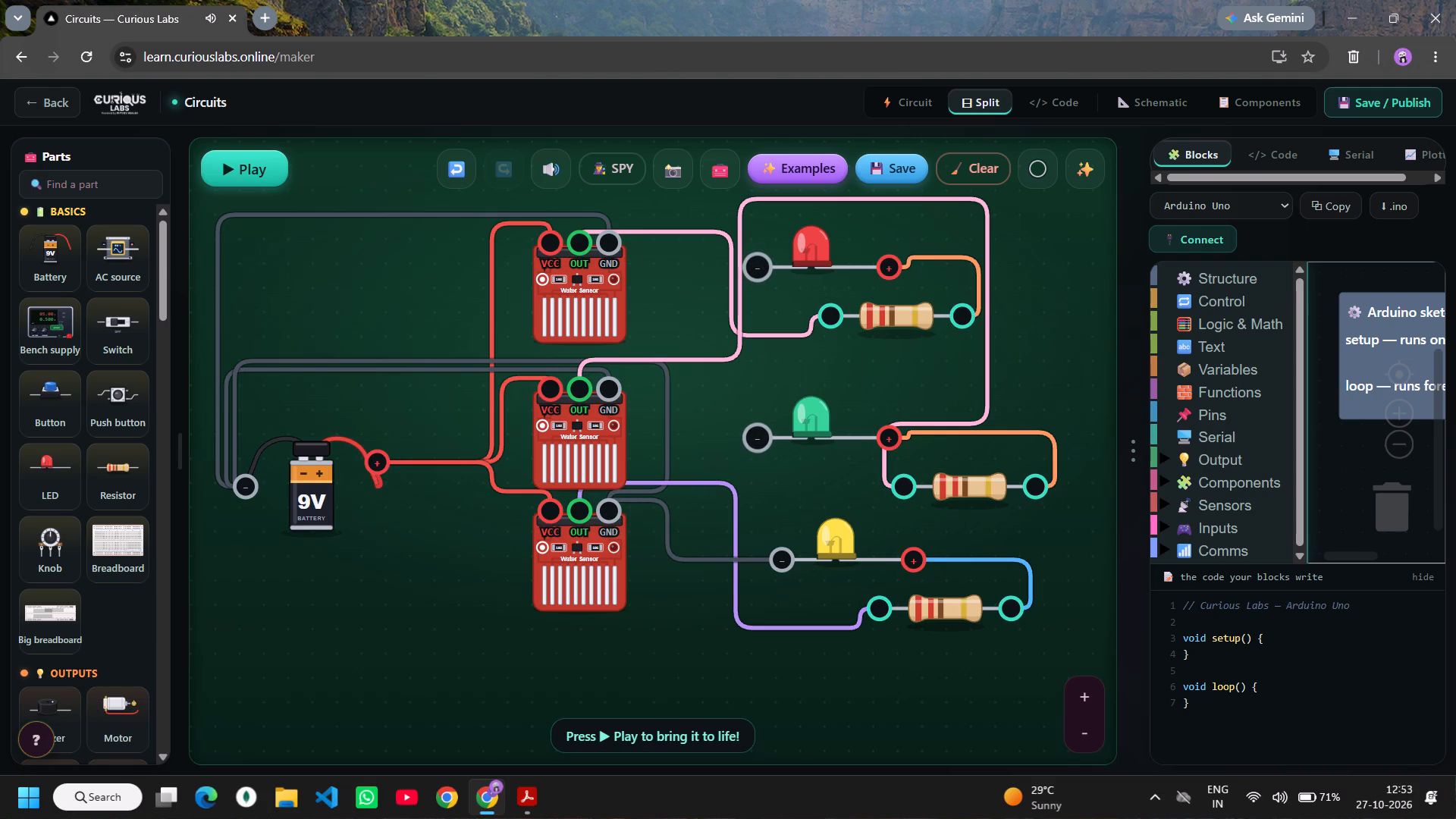
left_click_drag(759, 434, 613, 390)
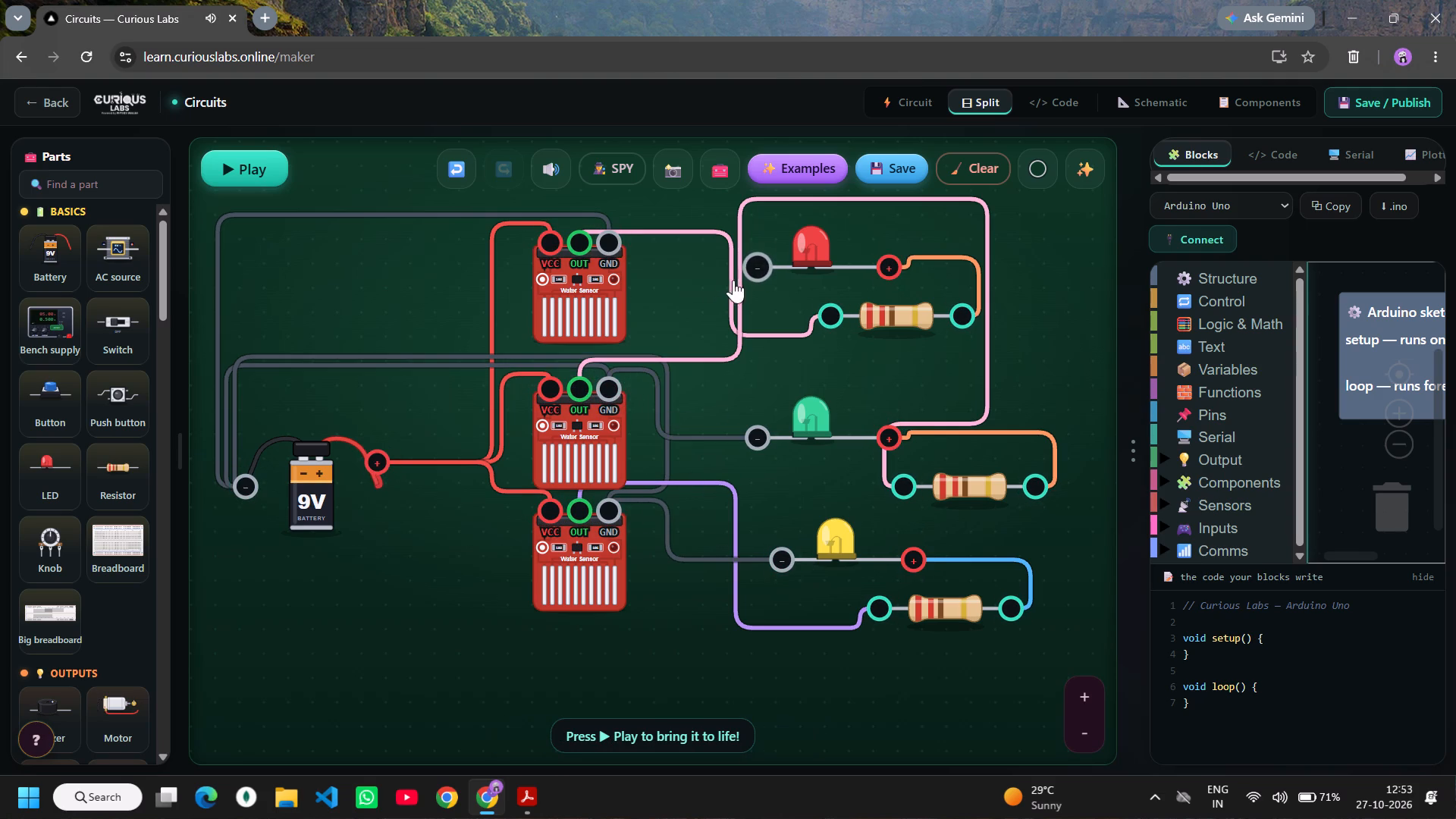
left_click_drag(760, 267, 617, 245)
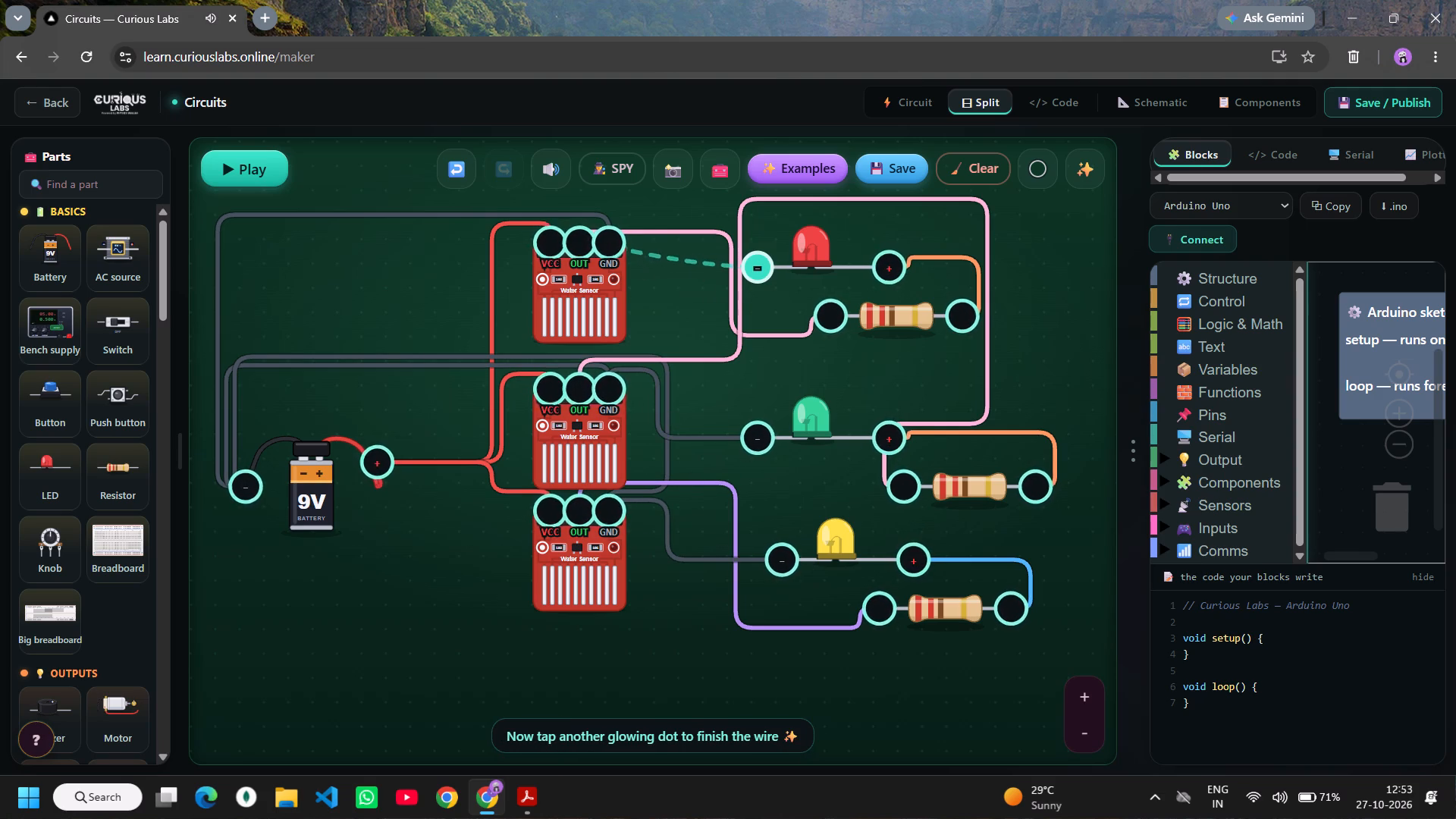
left_click_drag(617, 245, 611, 245)
Start the simulation and test the bottom water sensor at water levels of 63% and 0%, leaving it at 9%.
left_click(269, 175)
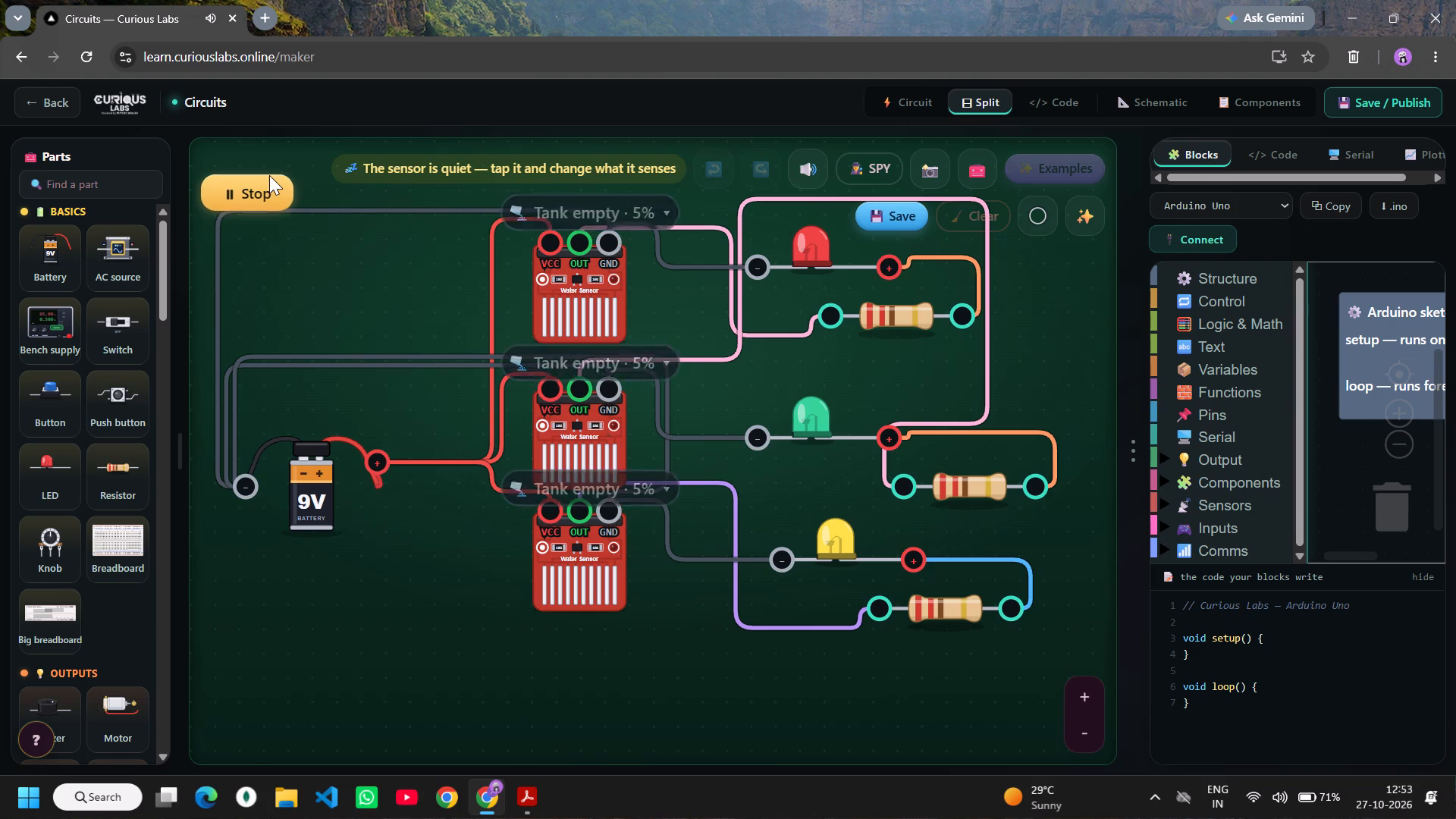
left_click(582, 550)
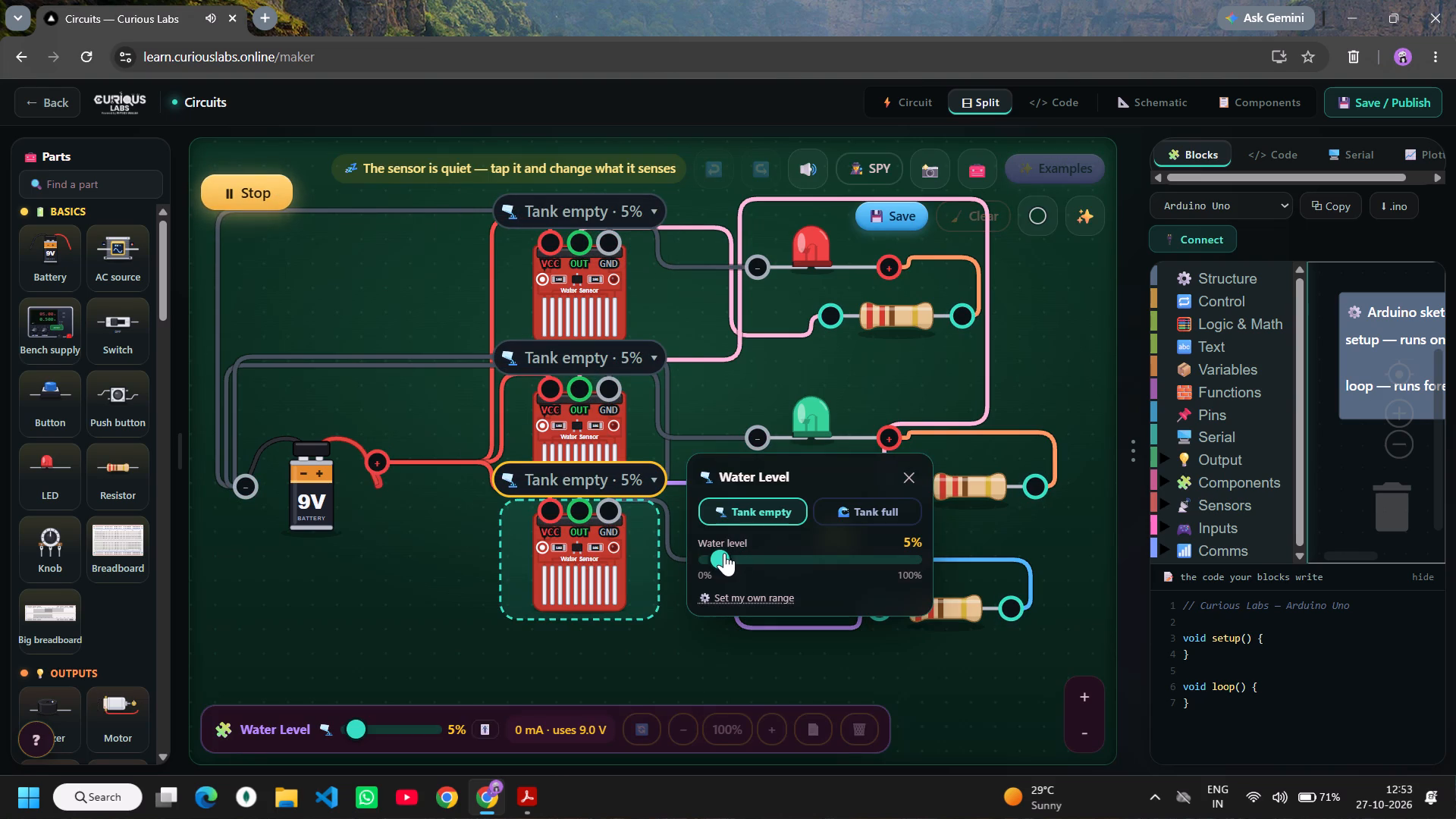
left_click_drag(723, 553, 836, 559)
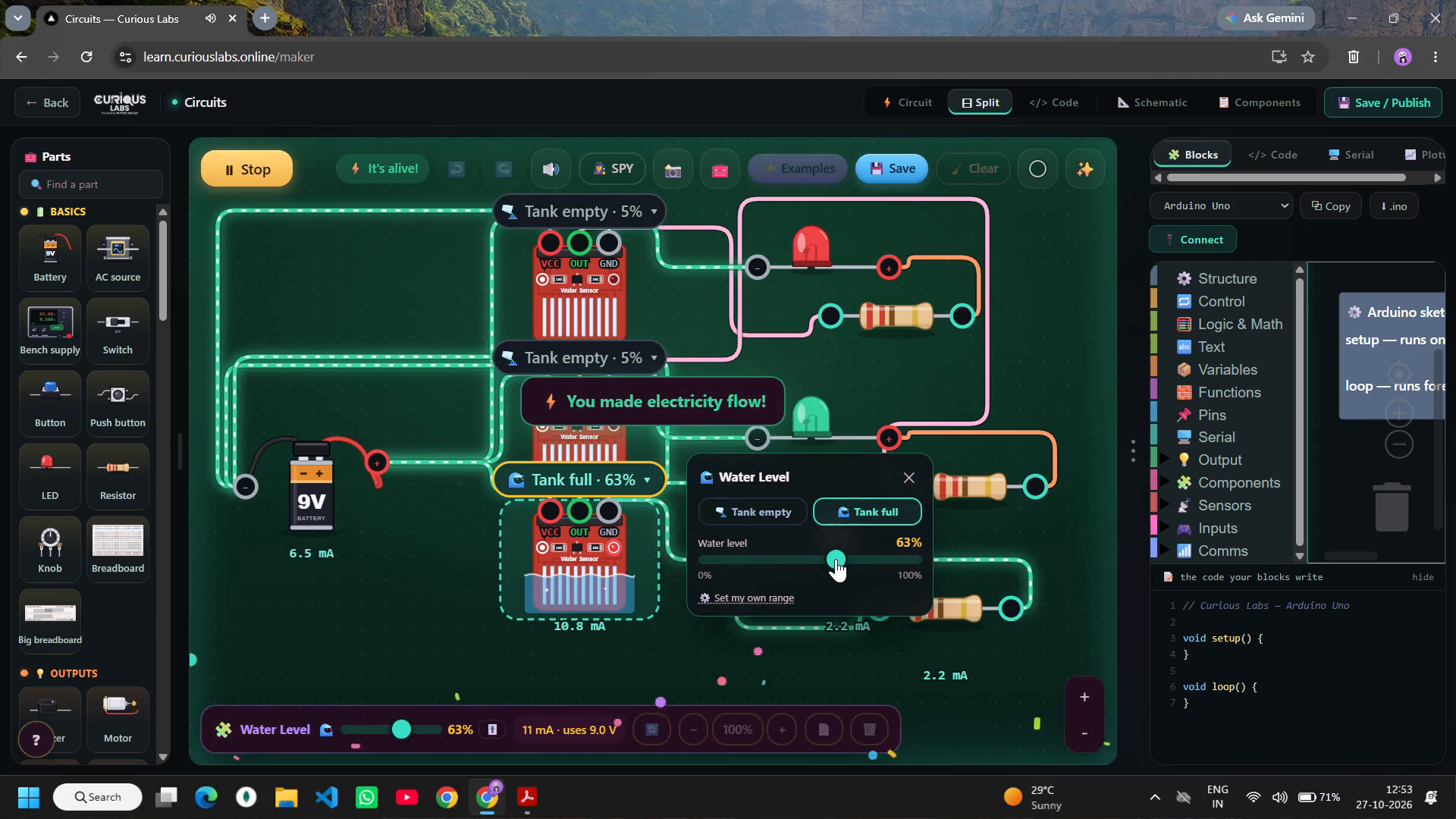
left_click_drag(836, 559, 704, 596)
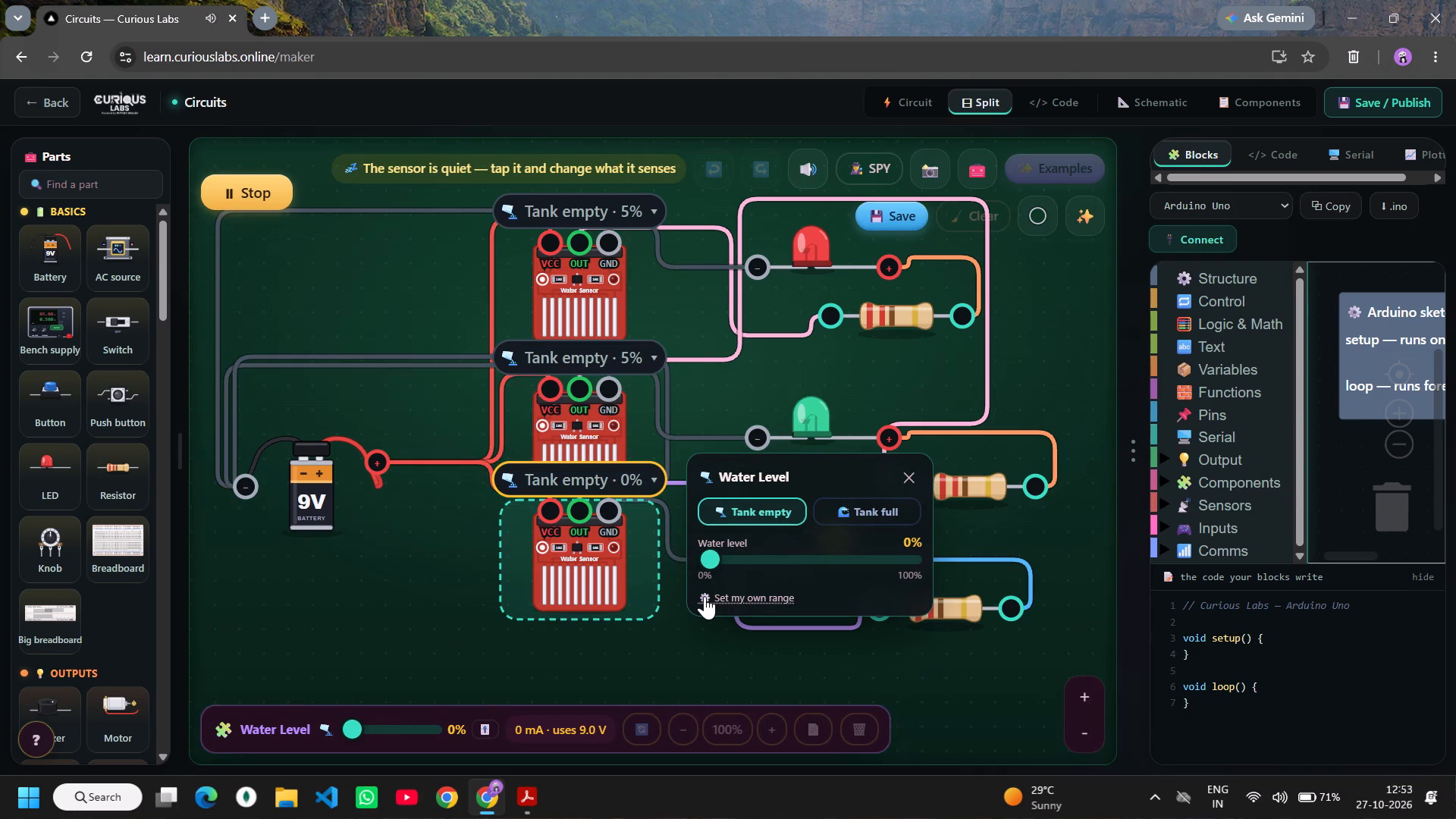
left_click_drag(704, 596, 727, 594)
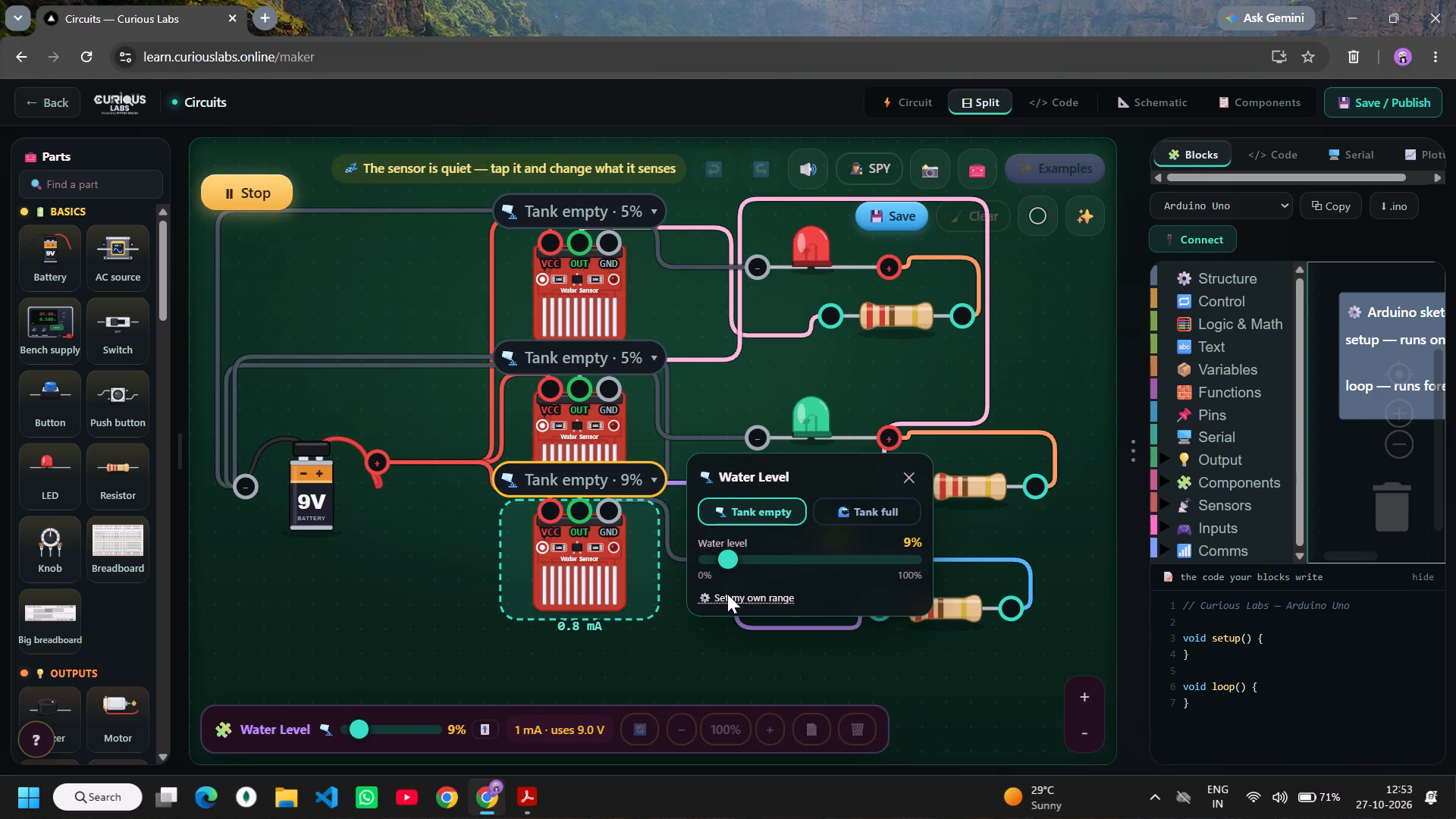
left_click(457, 577)
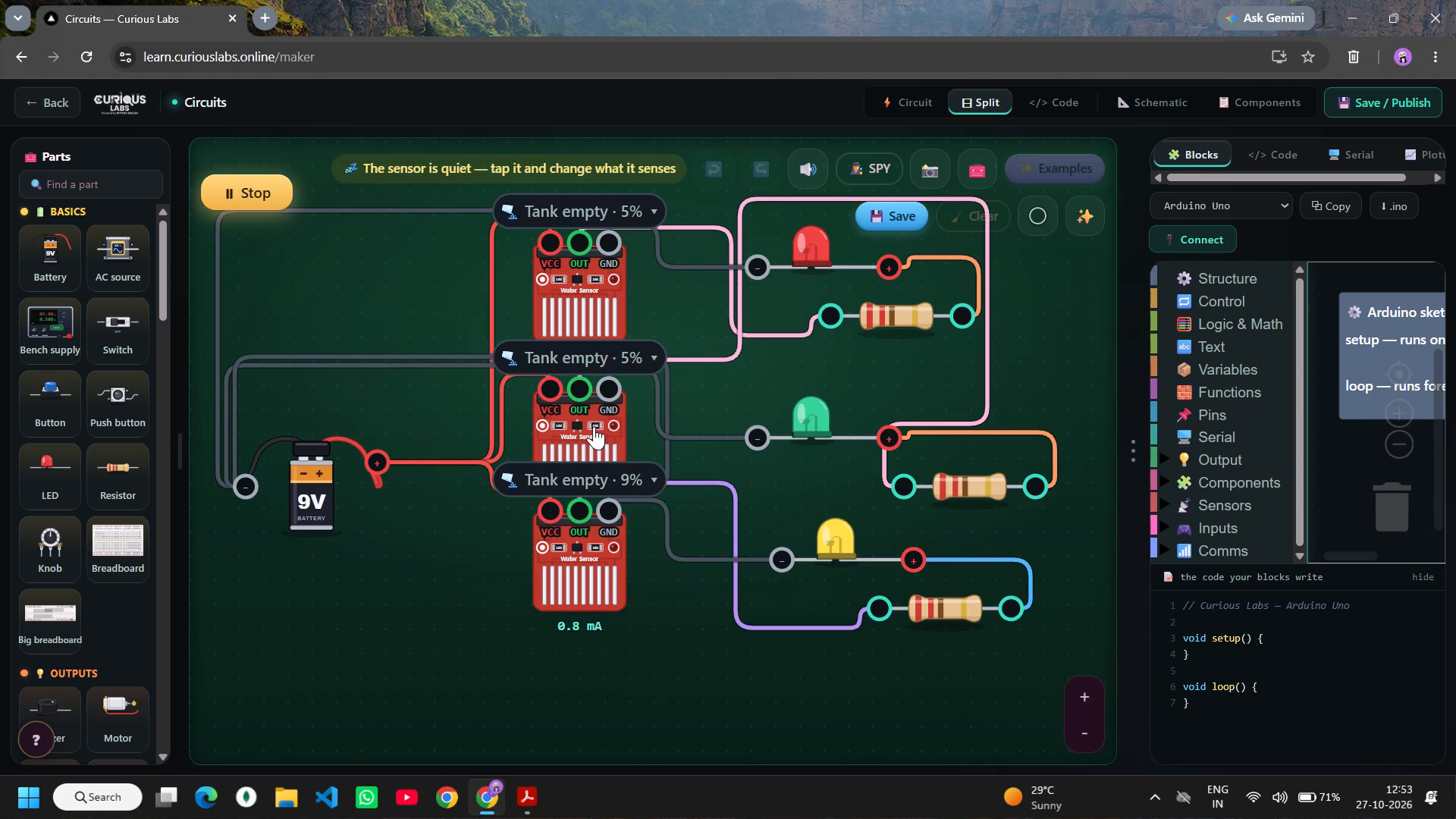
Test the middle water sensor at water levels of 65% and 100%, leaving it at 34%.
left_click(592, 426)
left_click_drag(491, 608, 619, 616)
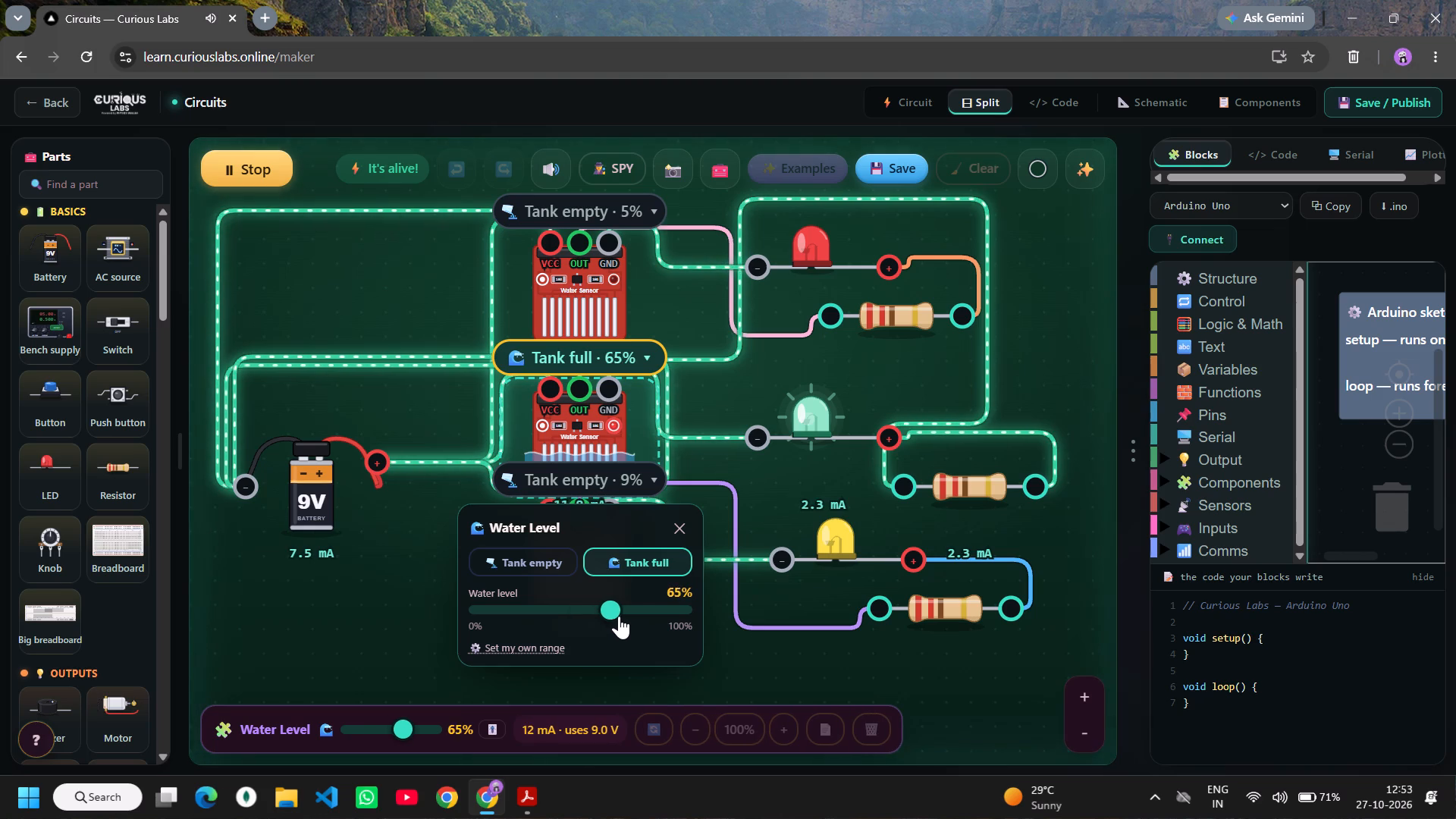
left_click_drag(619, 616, 711, 595)
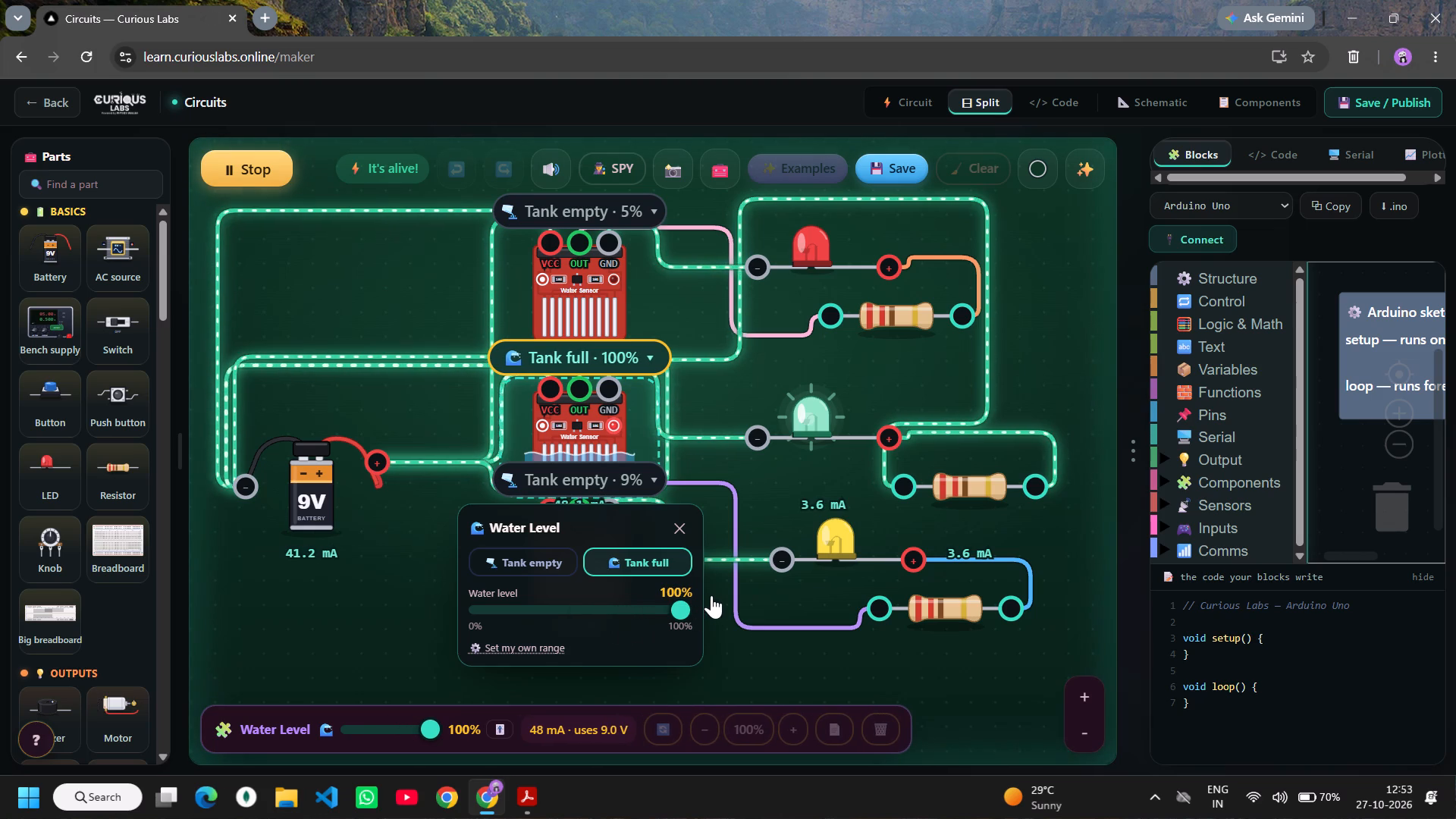
left_click_drag(711, 595, 548, 635)
left_click(698, 642)
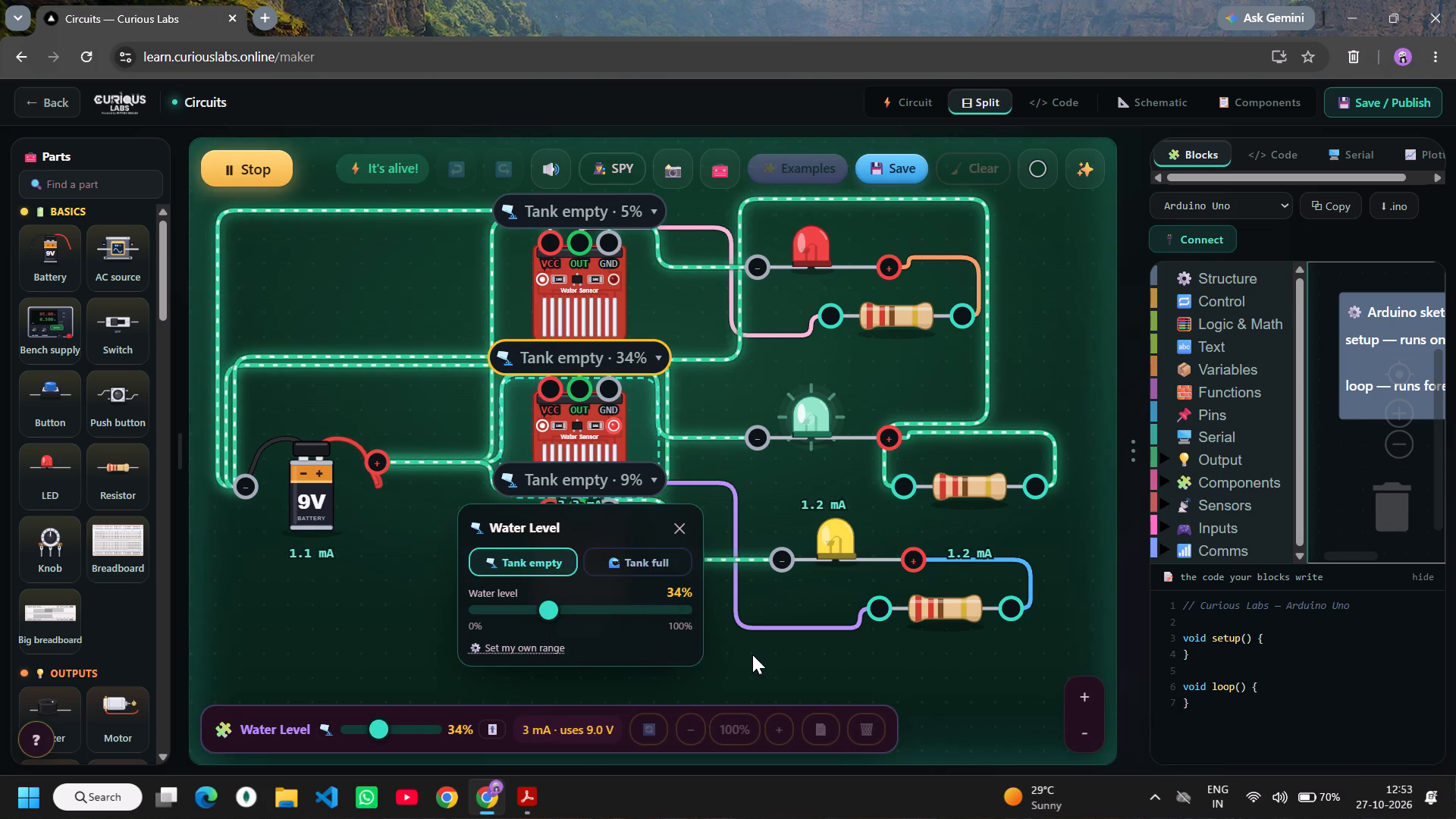
left_click(752, 654)
Open the bottom water sensor's level setting, stop the simulation and deselect the sensor.
left_click(576, 551)
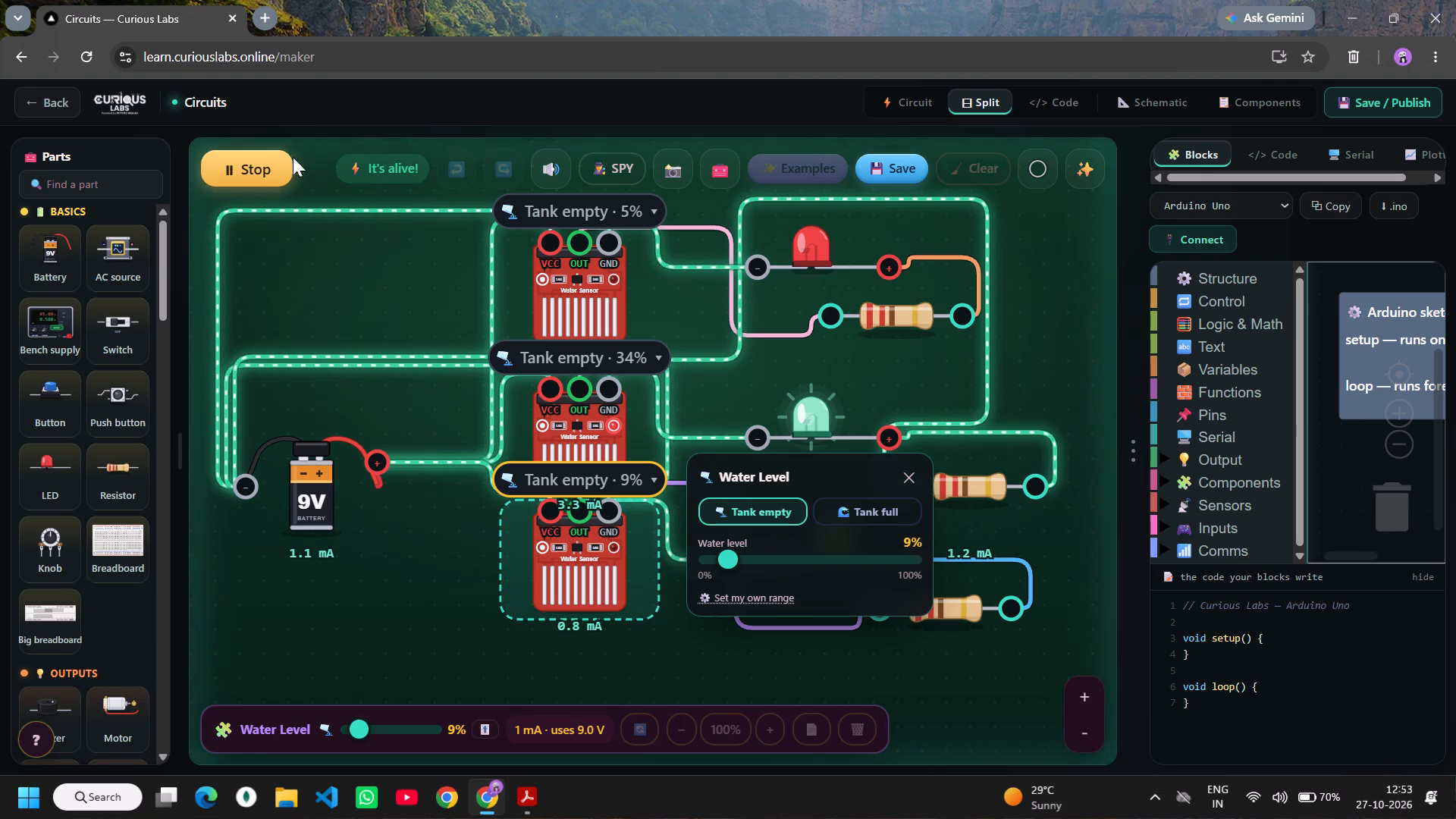
left_click(250, 173)
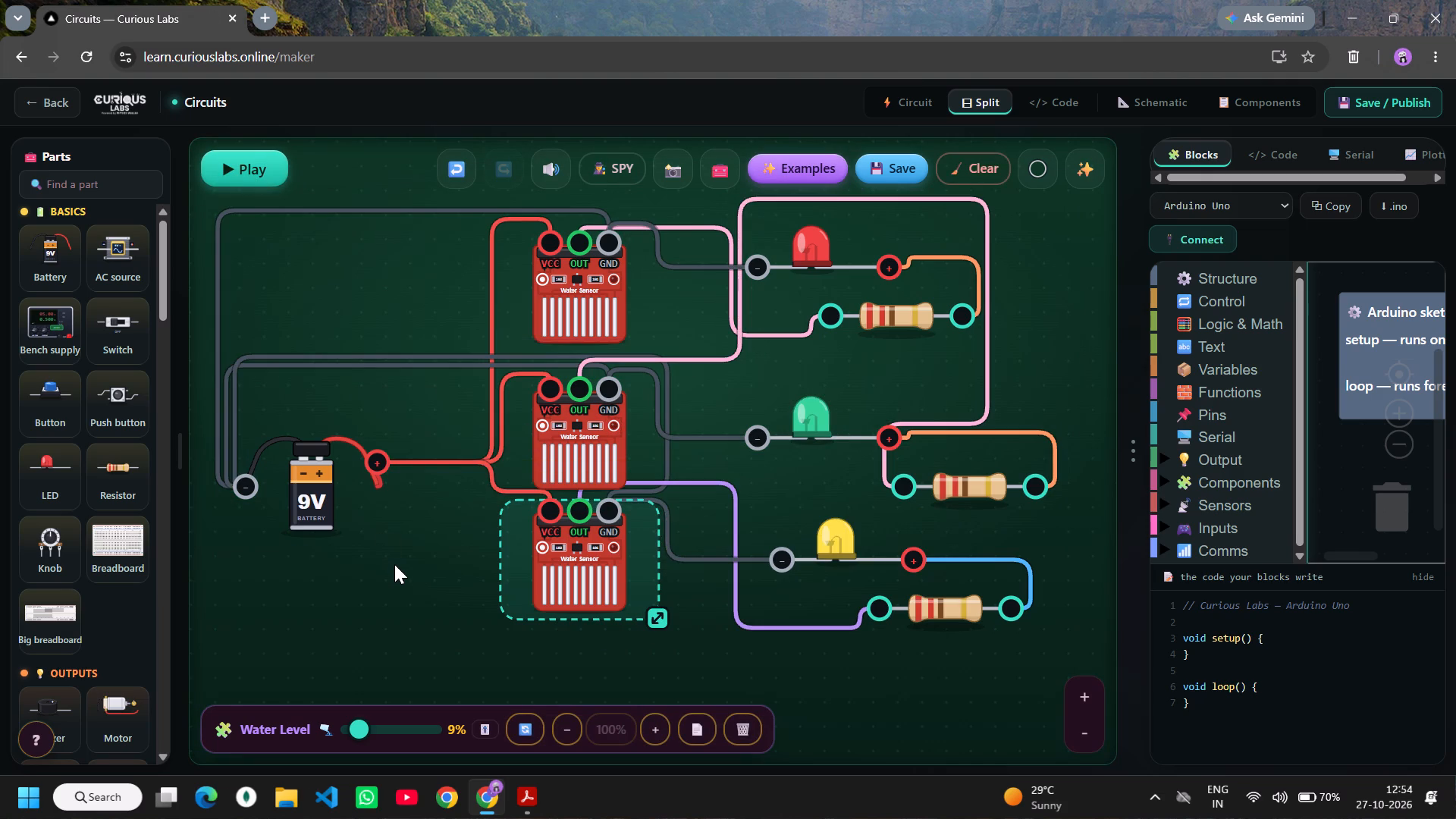
left_click(394, 564)
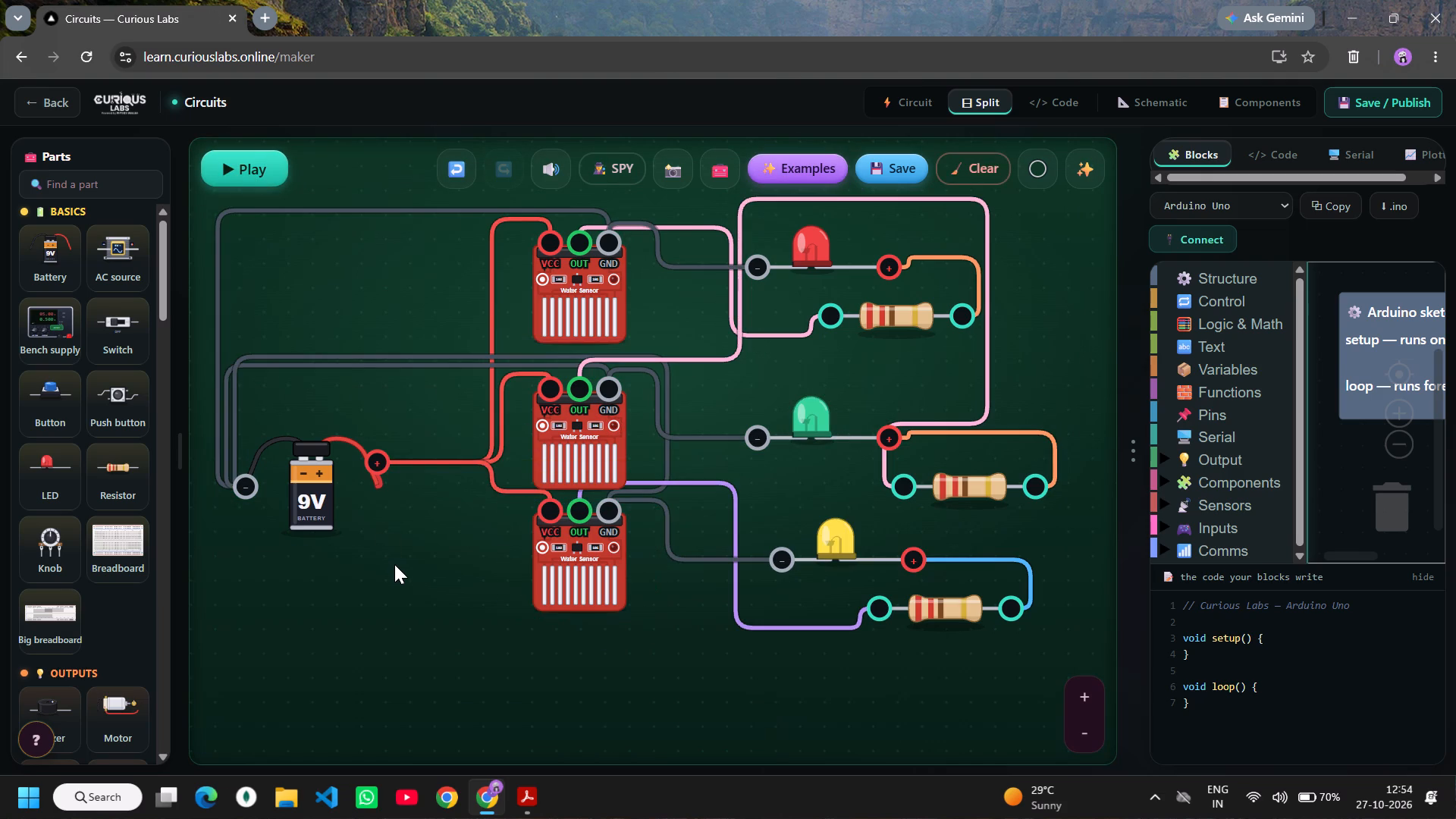
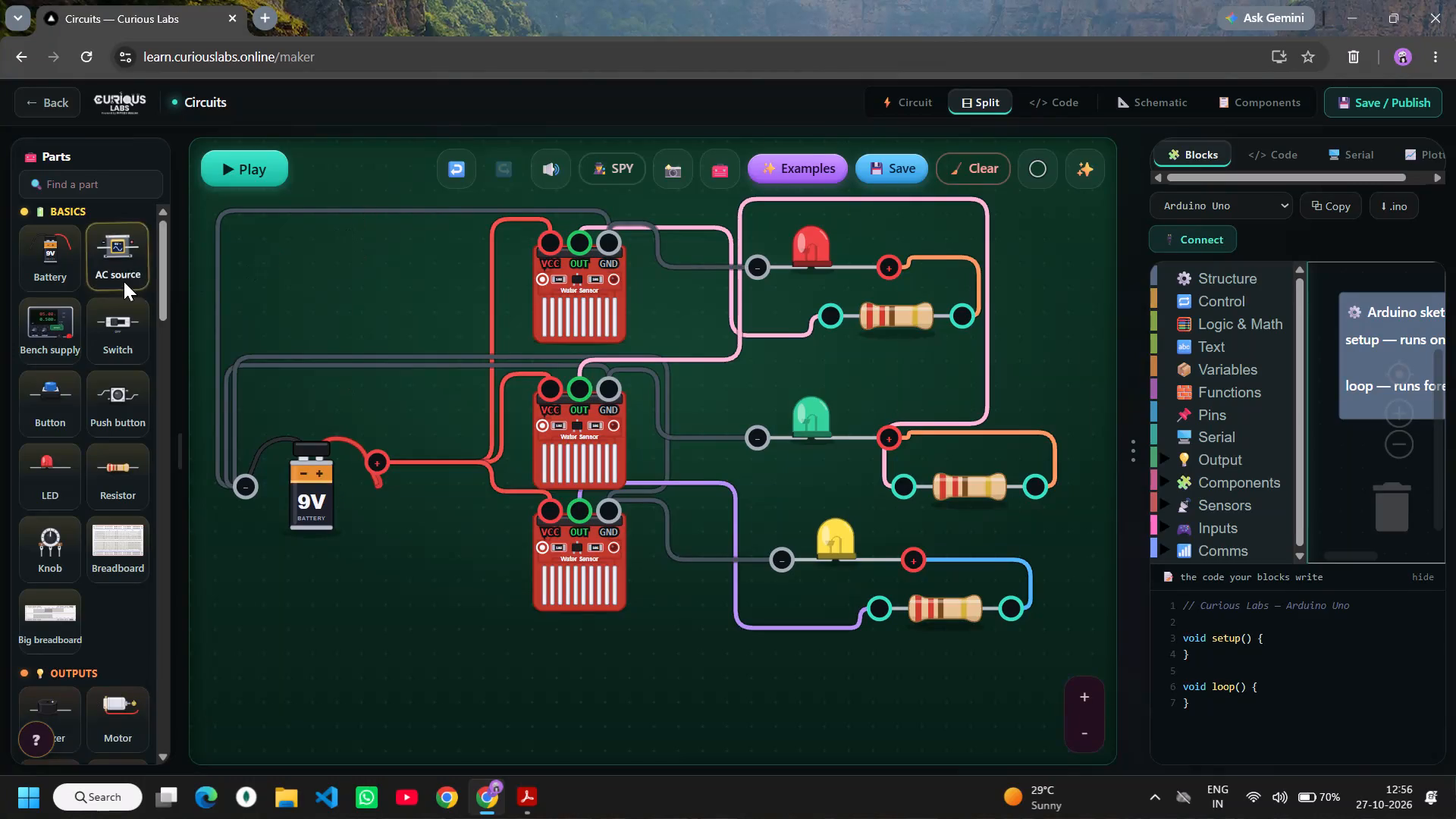
Clear the whole finished circuit from the workspace.
left_click(984, 171)
left_click(984, 171)
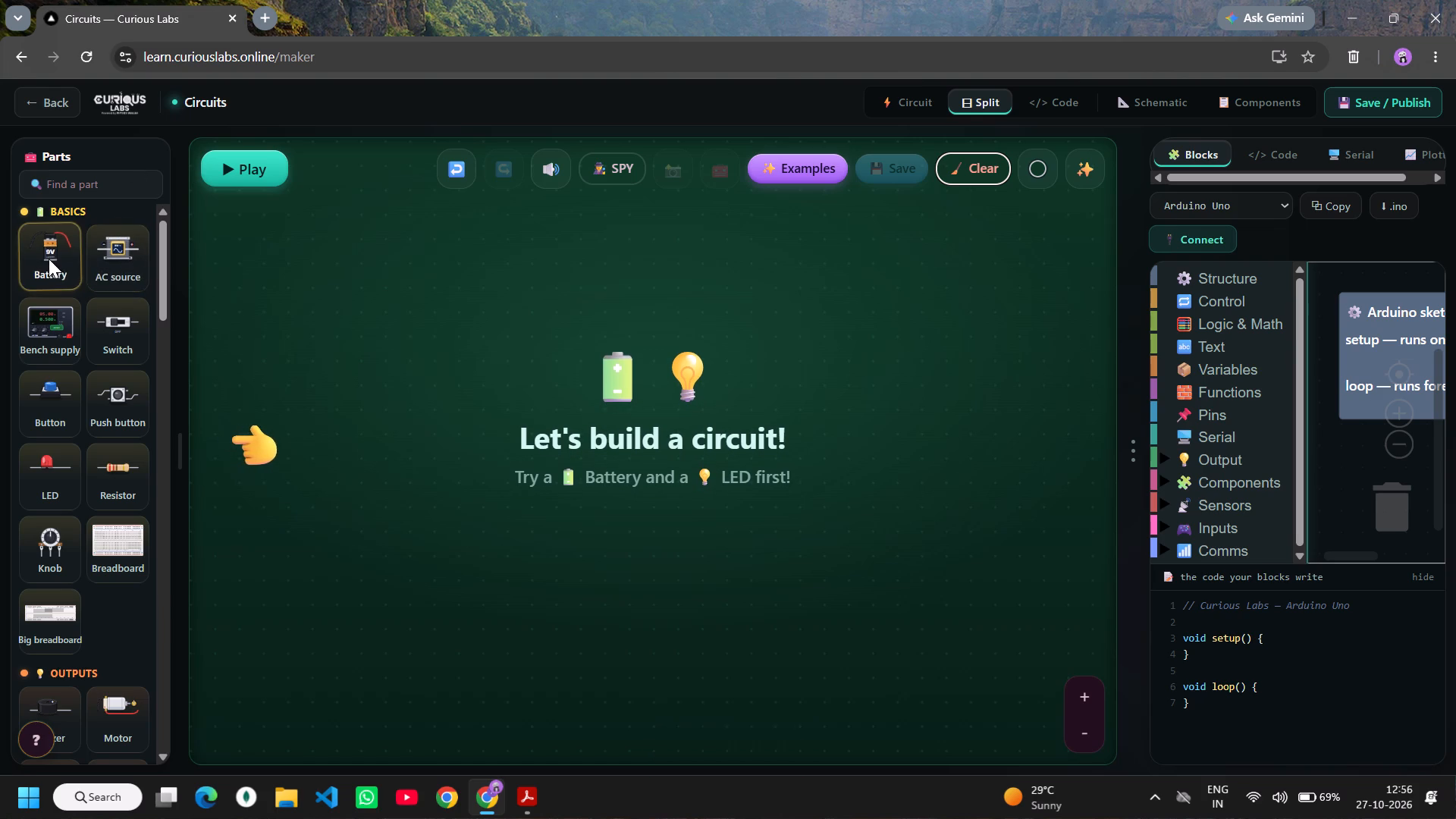
Place a new battery on the empty workspace, scale it to 75% and set its voltage to 5V.
left_click_drag(49, 257, 317, 460)
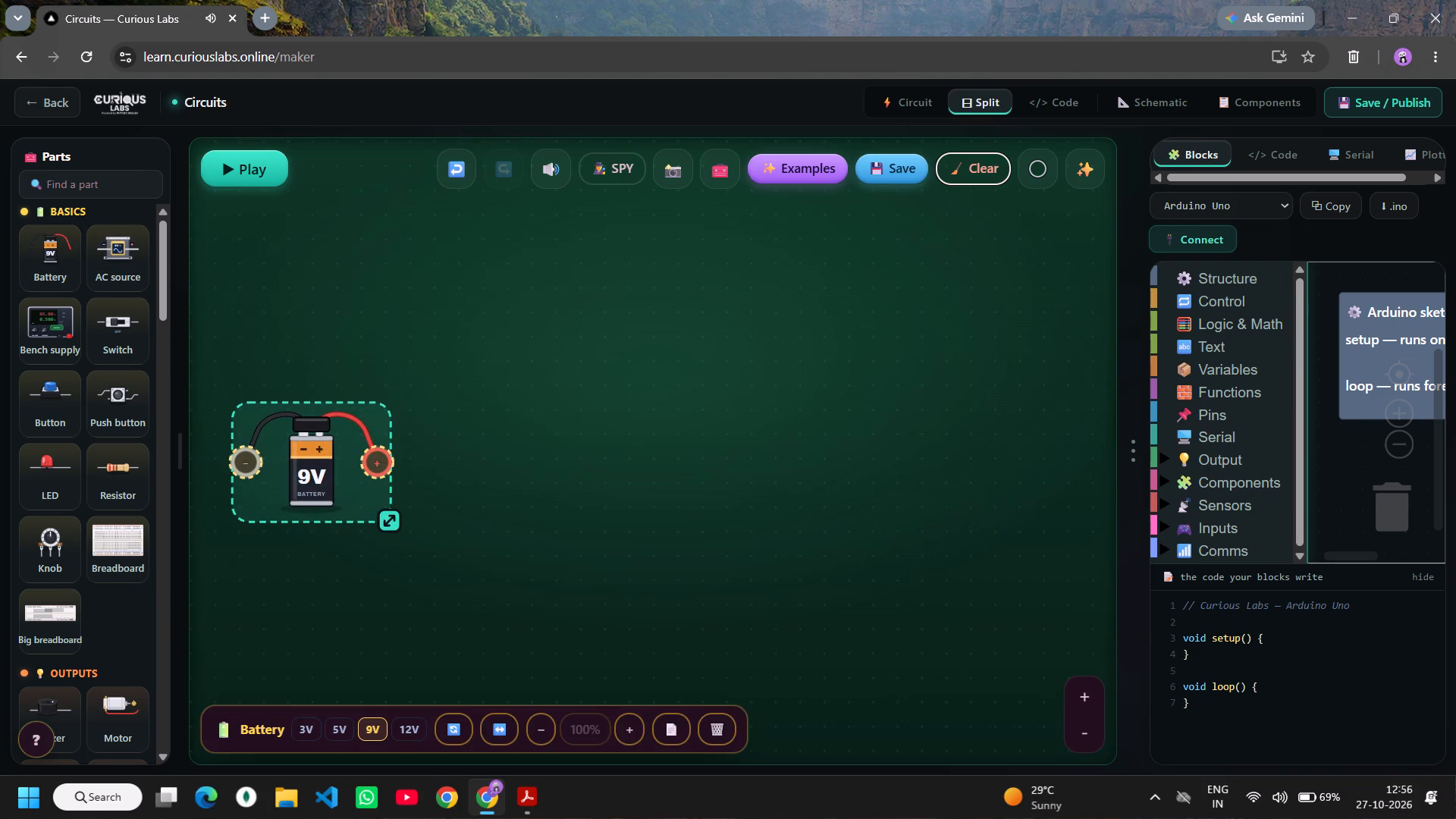
left_click(541, 730)
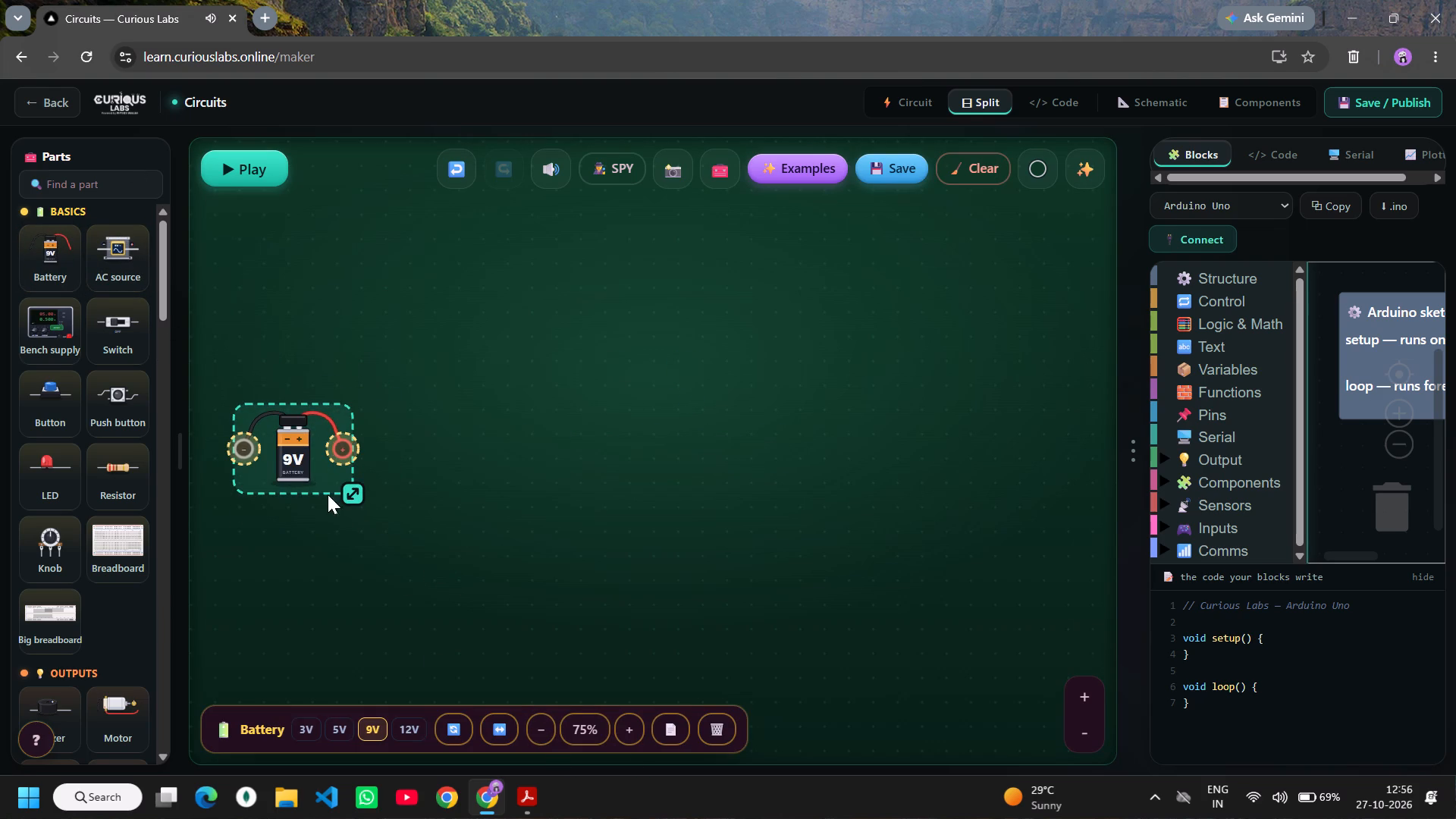
left_click_drag(299, 457, 290, 482)
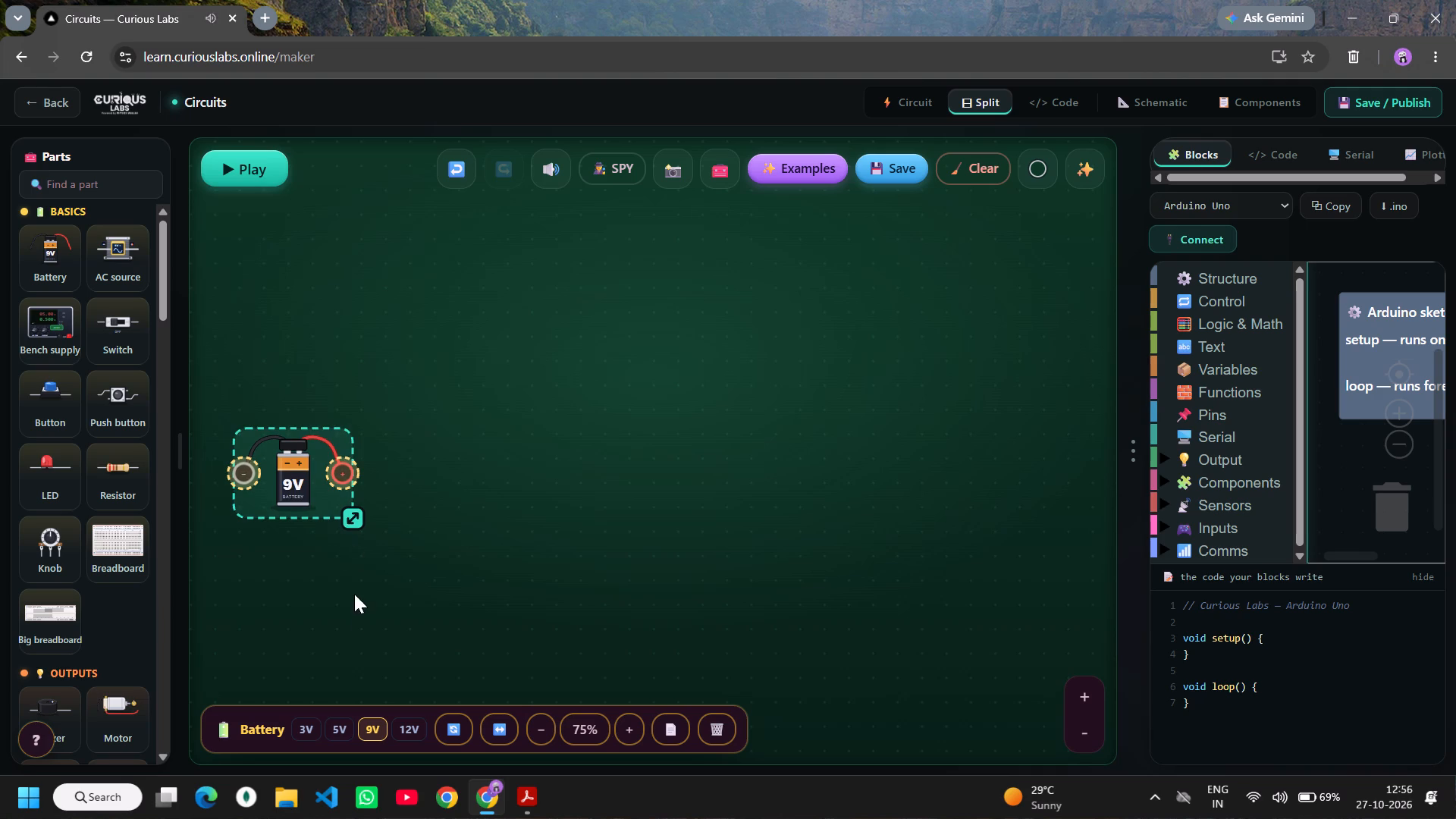
left_click(339, 726)
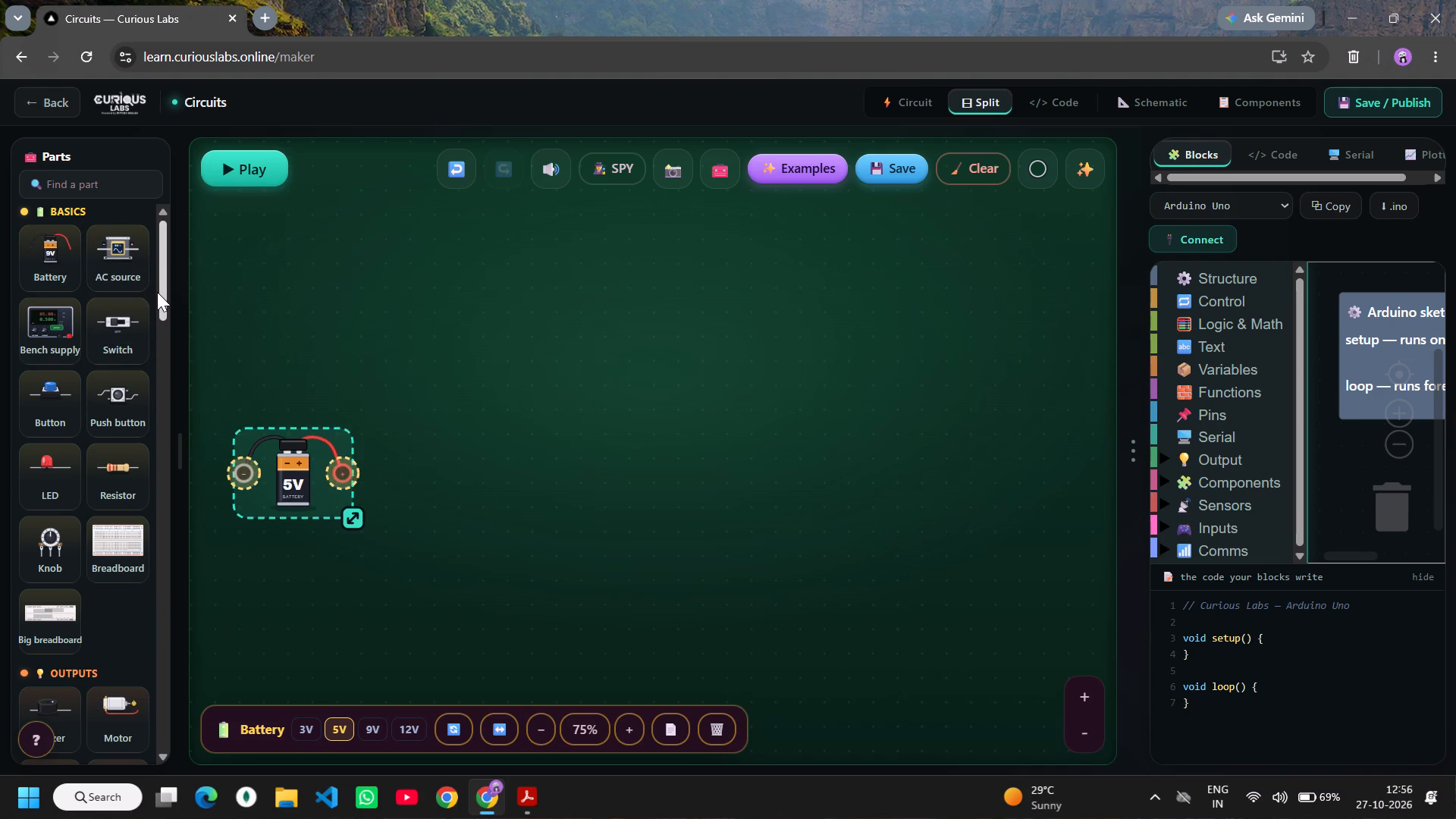
Add a Water Level sensor above and to the right of the battery and scale it to 75%.
left_click_drag(156, 293, 170, 376)
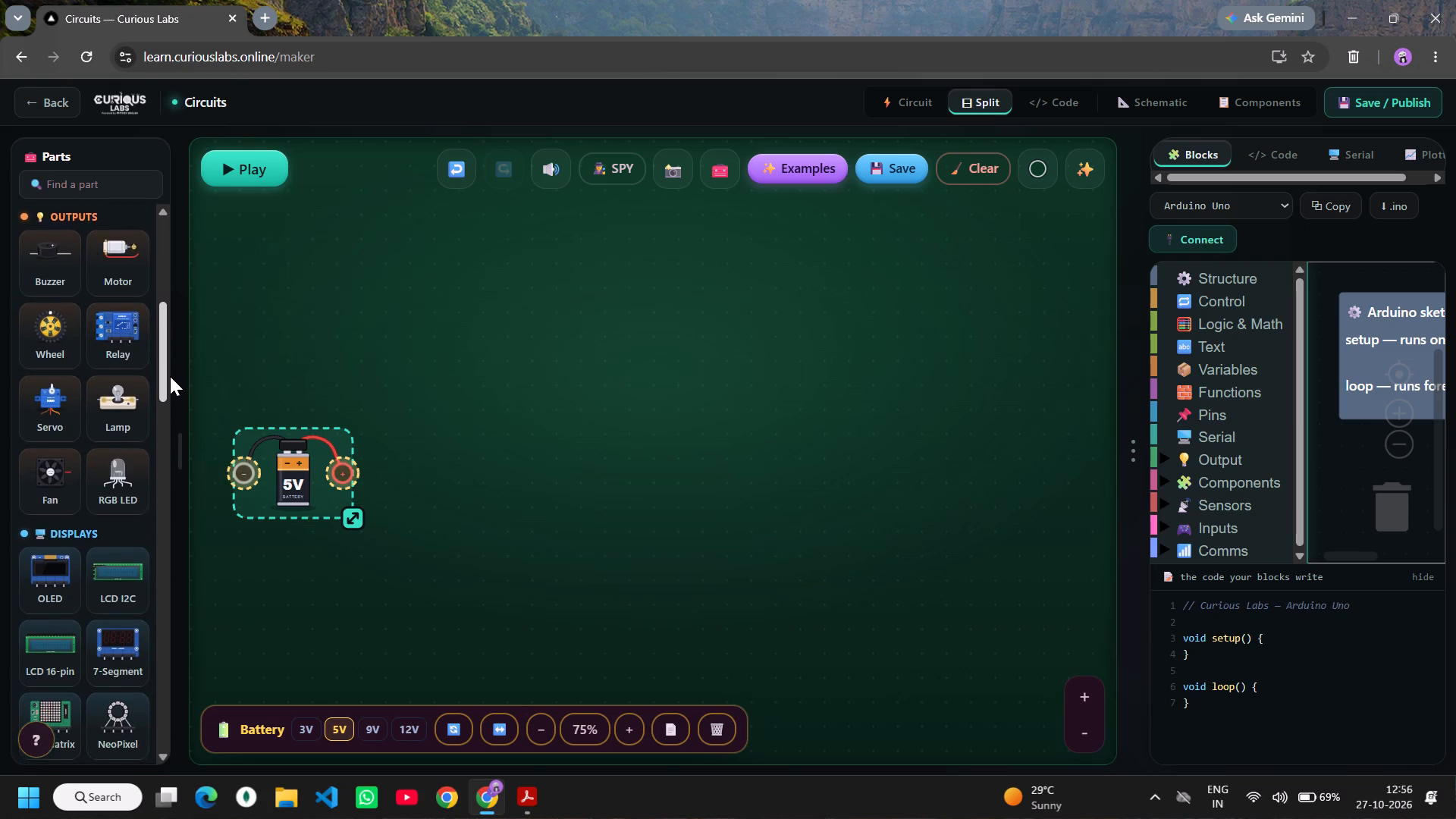
left_click_drag(170, 376, 168, 416)
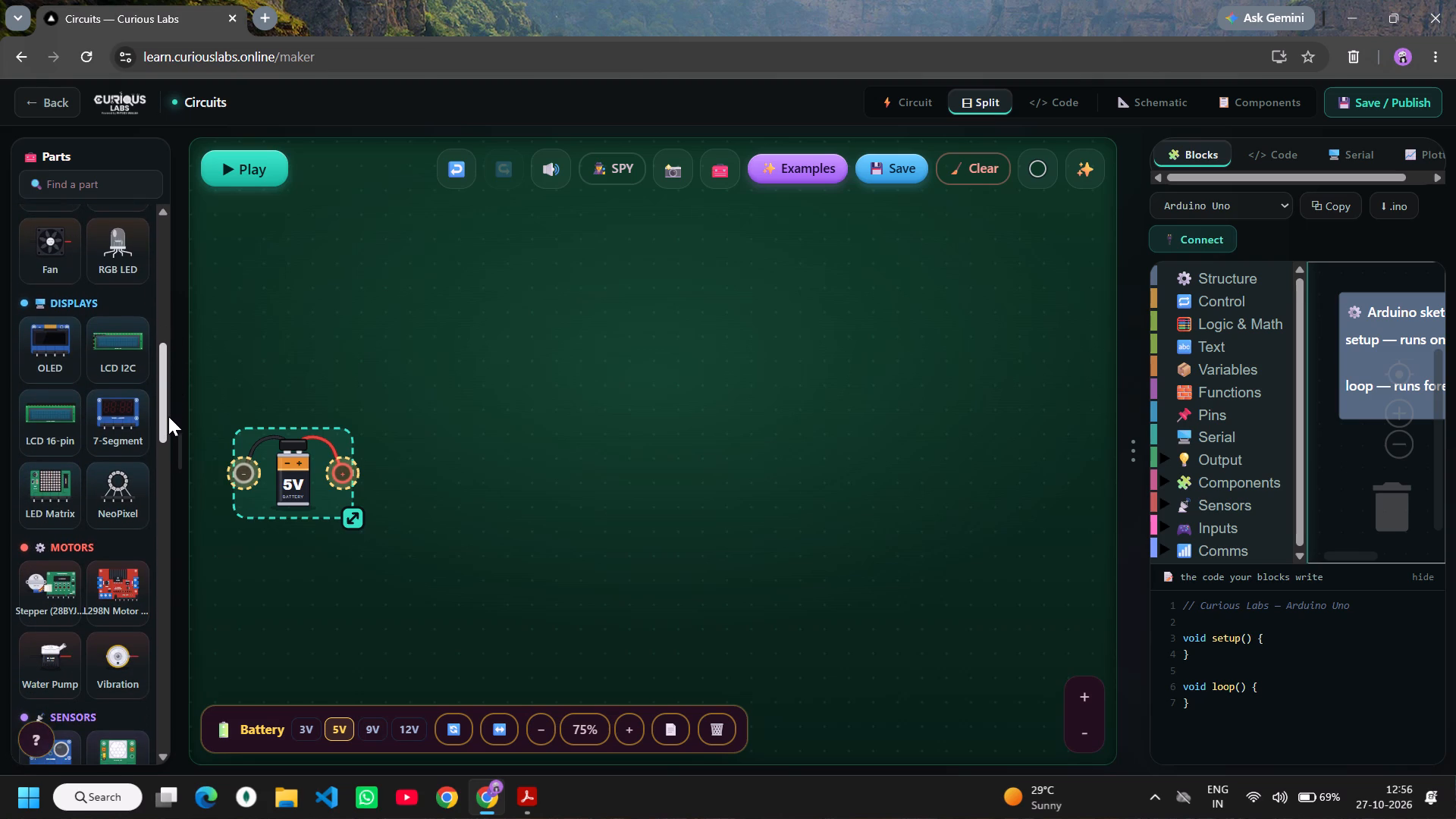
left_click_drag(168, 416, 147, 518)
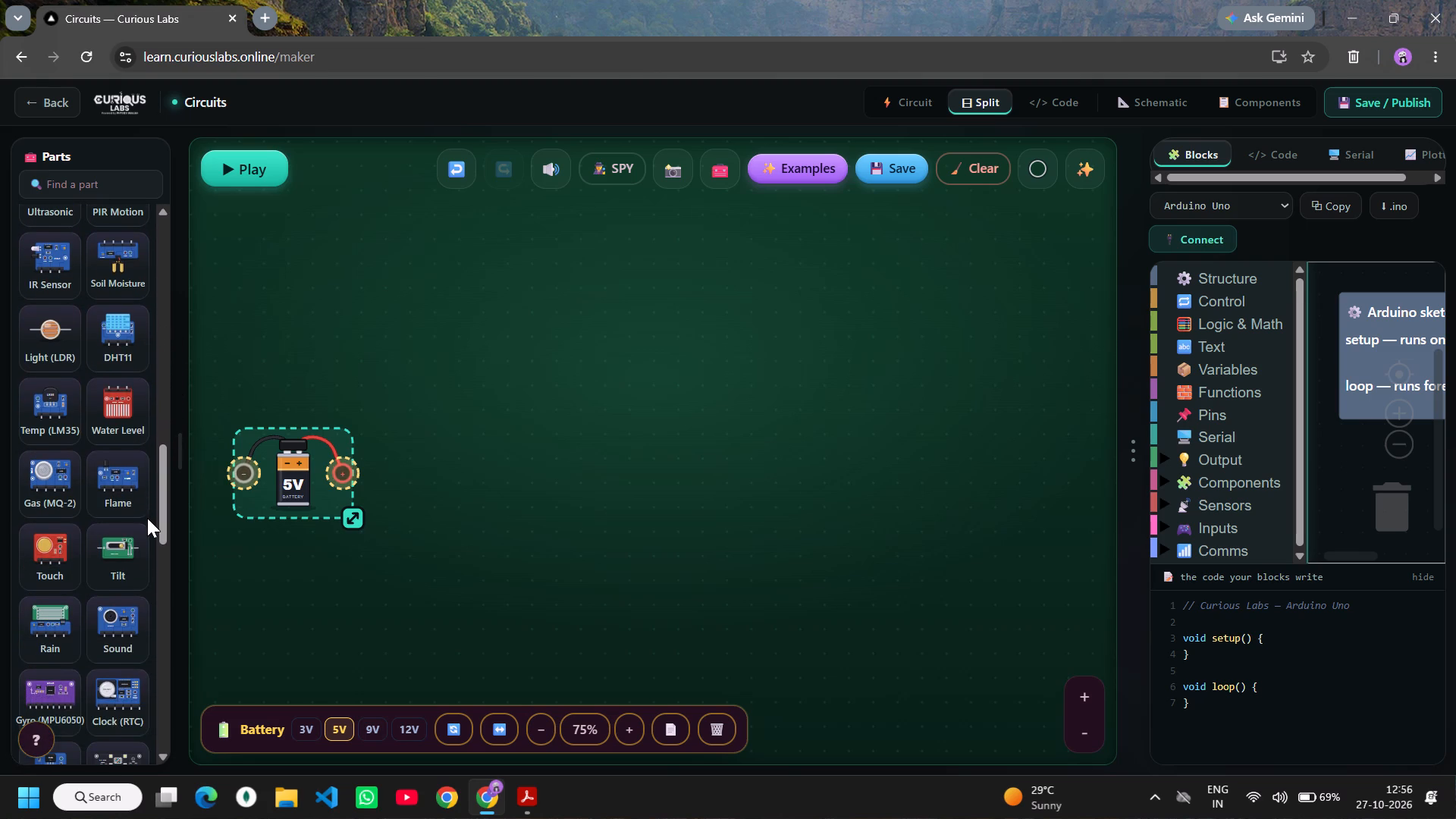
left_click_drag(119, 409, 467, 301)
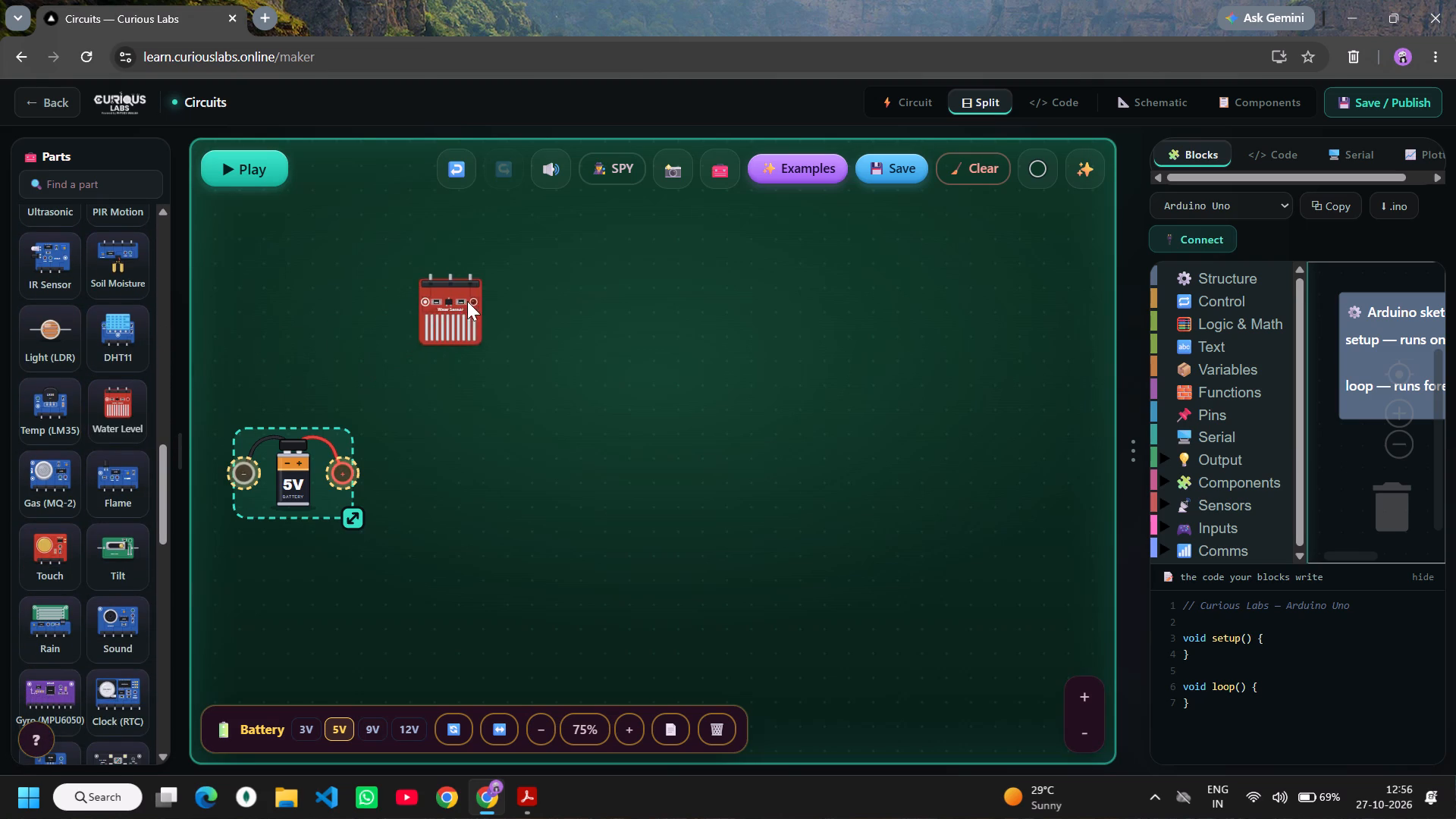
left_click_drag(467, 301, 510, 293)
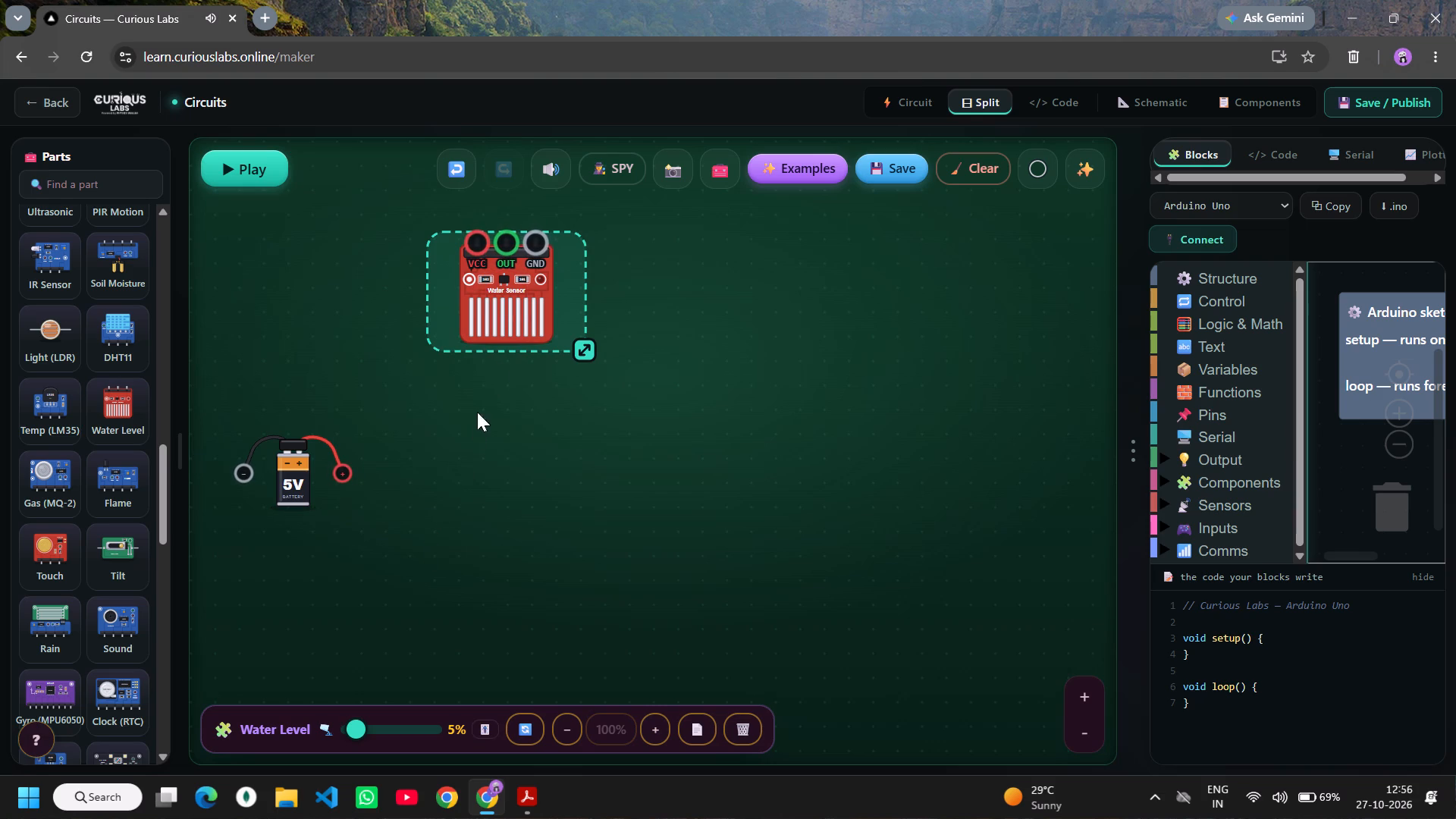
left_click_drag(508, 293, 544, 280)
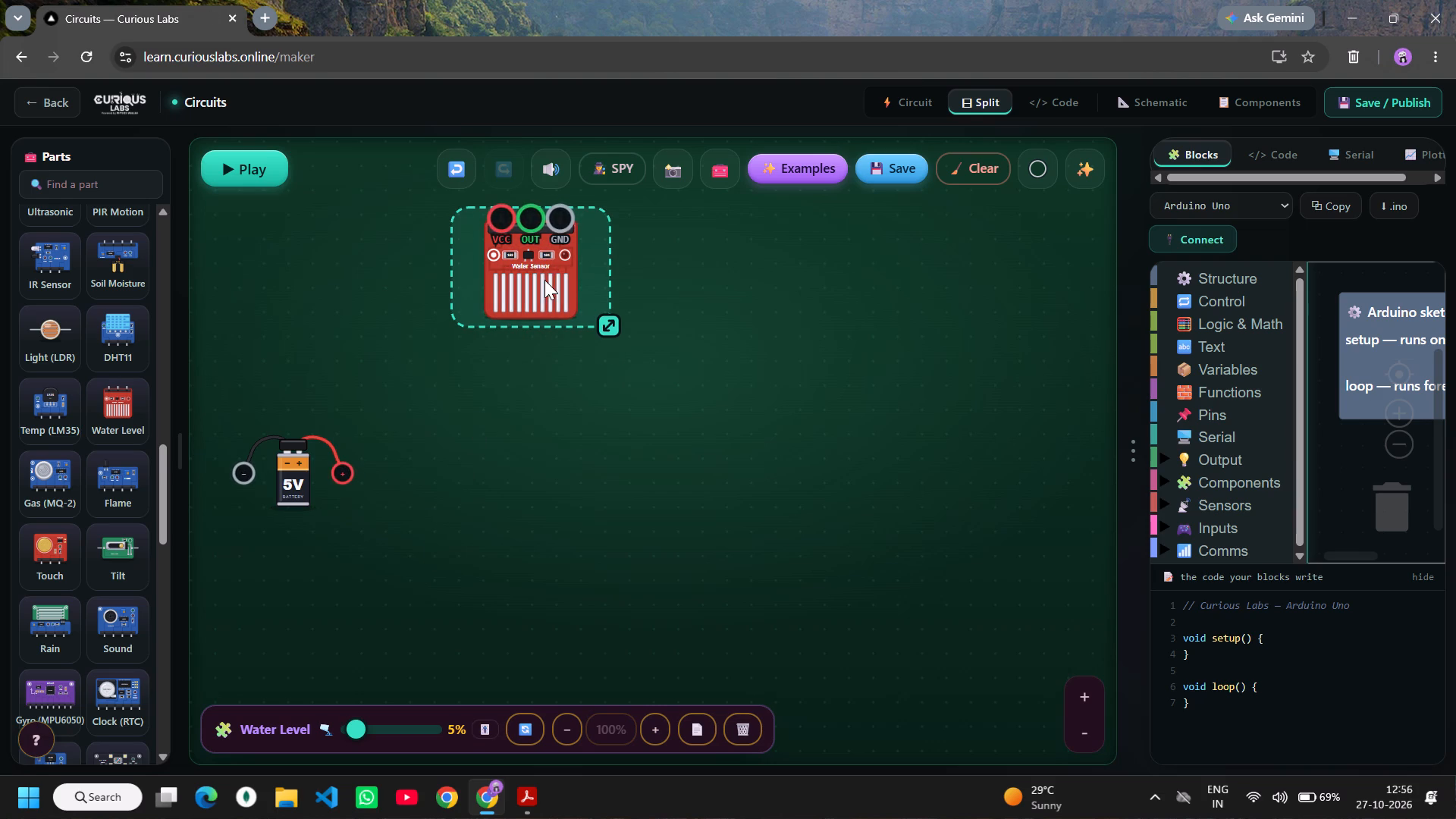
left_click_drag(544, 280, 544, 292)
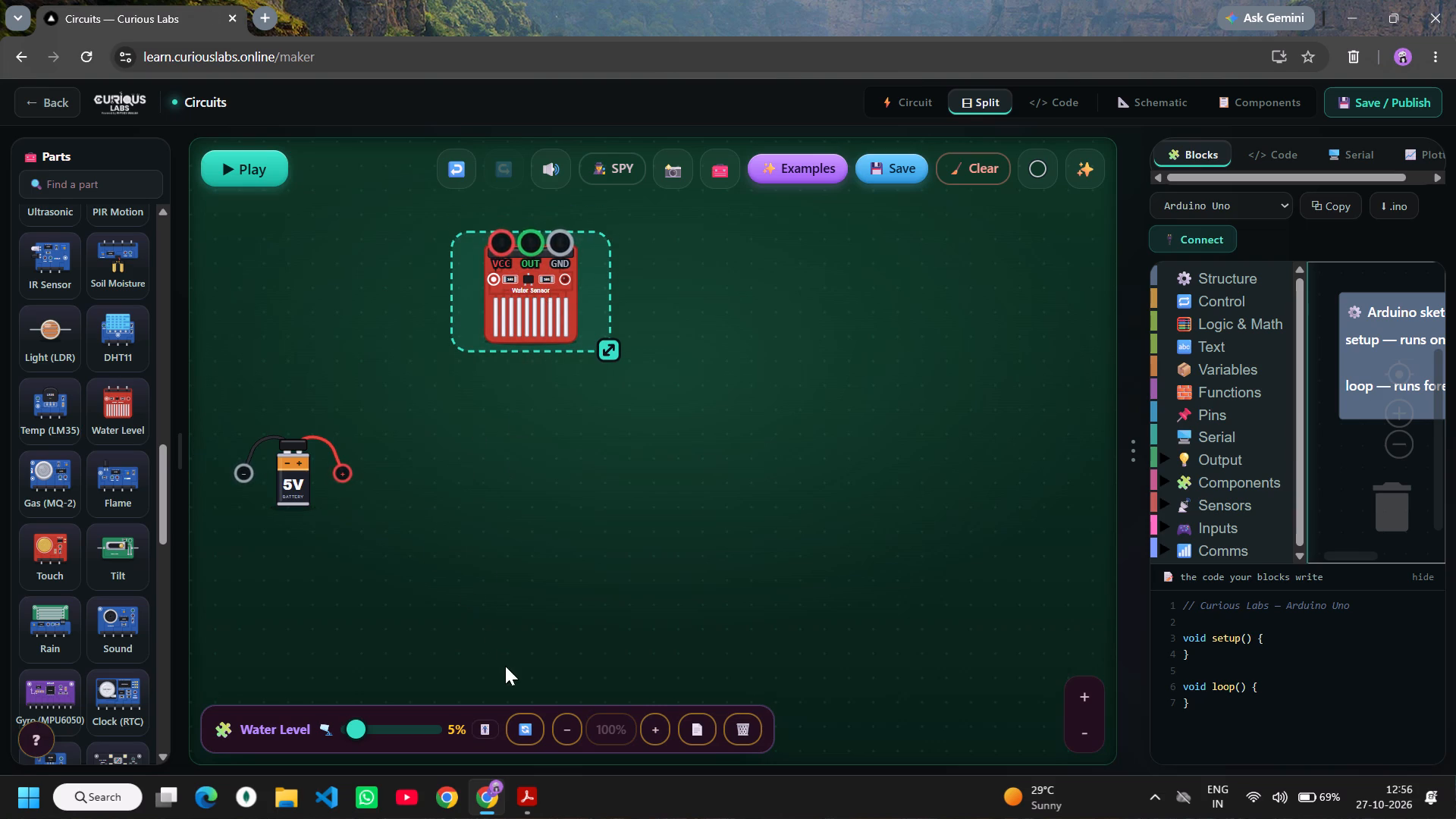
left_click(563, 726)
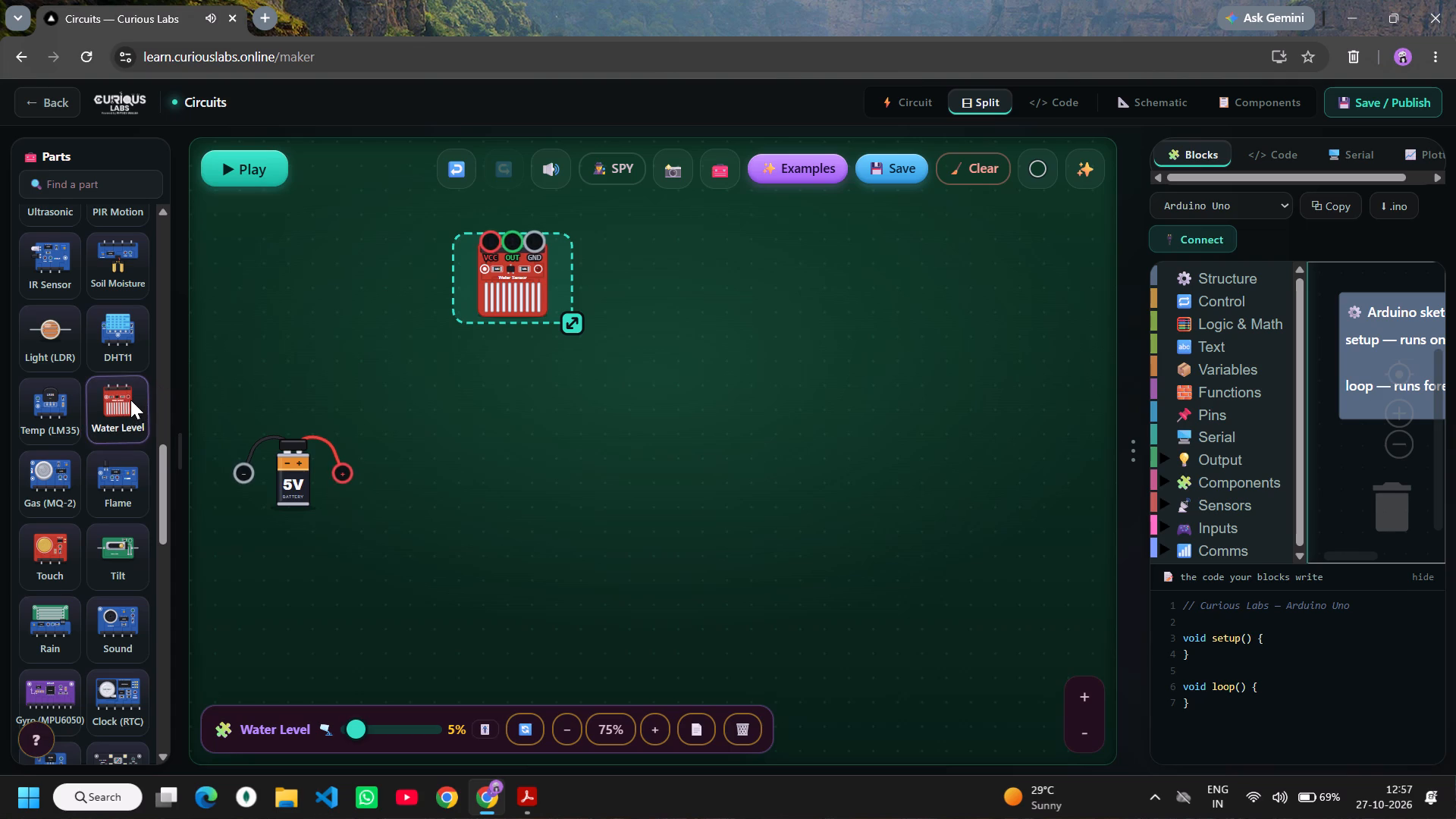
Add two more Water Level sensors below the first, scale each to 75% and align all three in a column.
left_click_drag(132, 400, 525, 424)
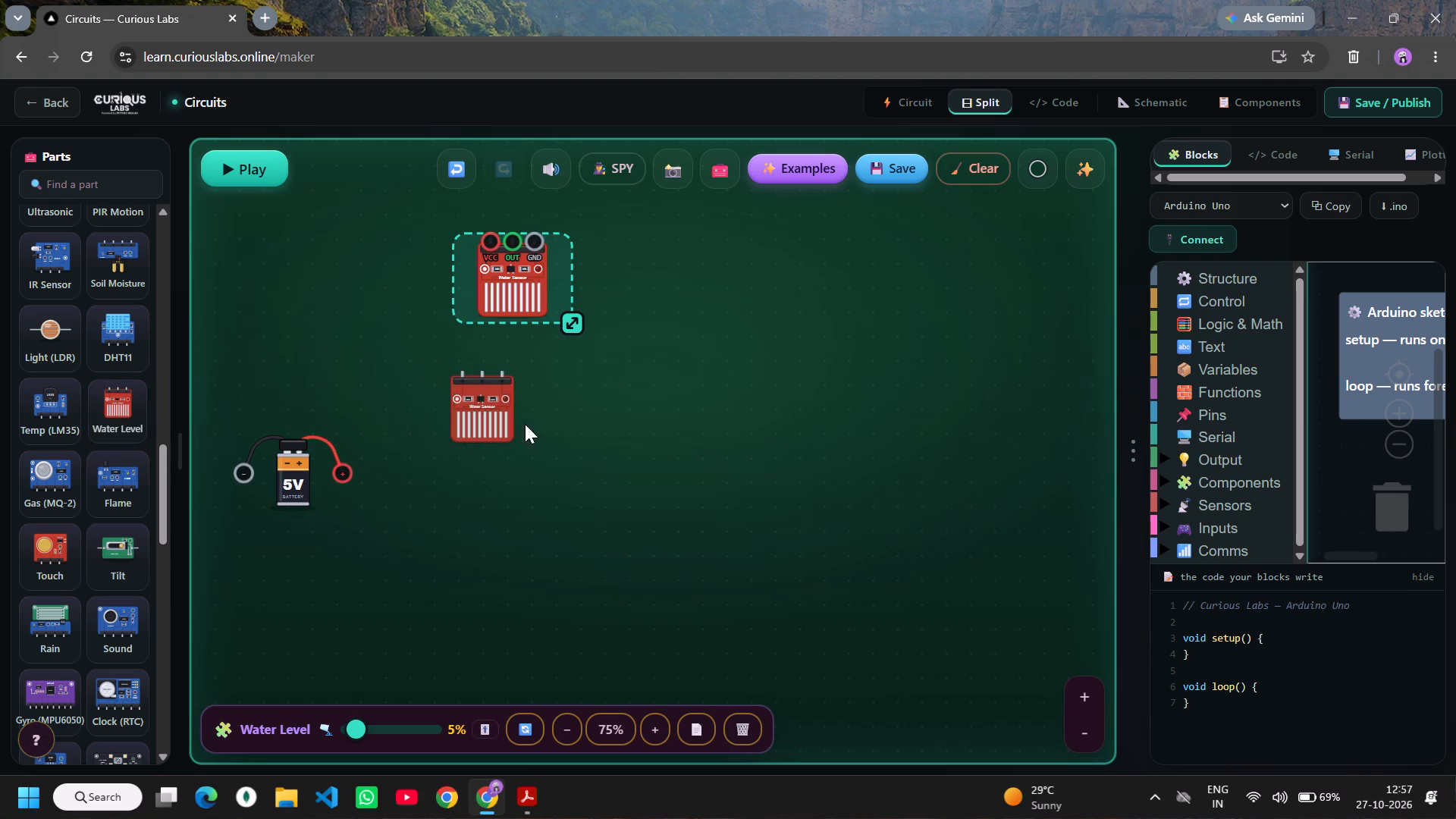
left_click_drag(525, 424, 525, 413)
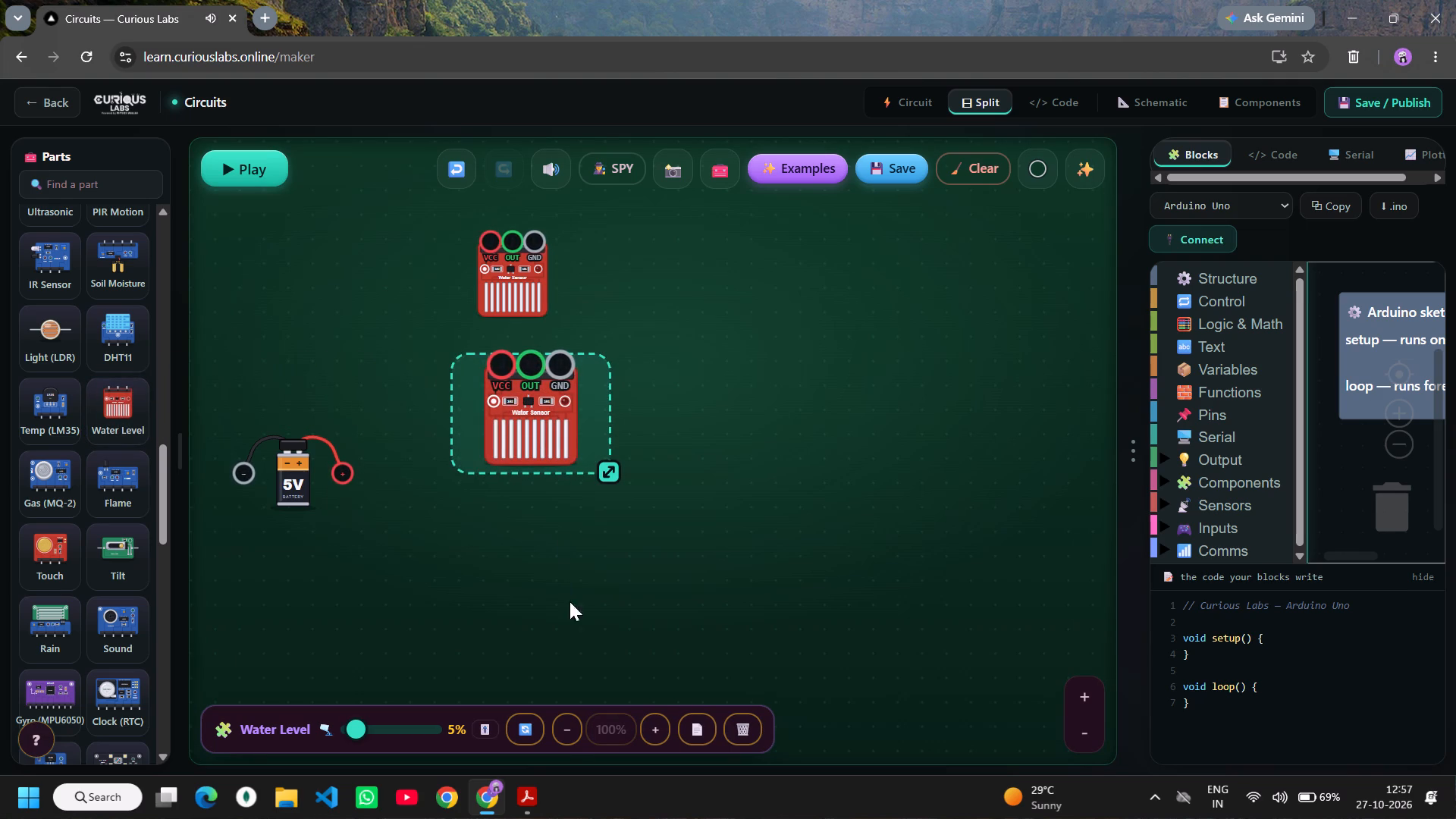
left_click(568, 724)
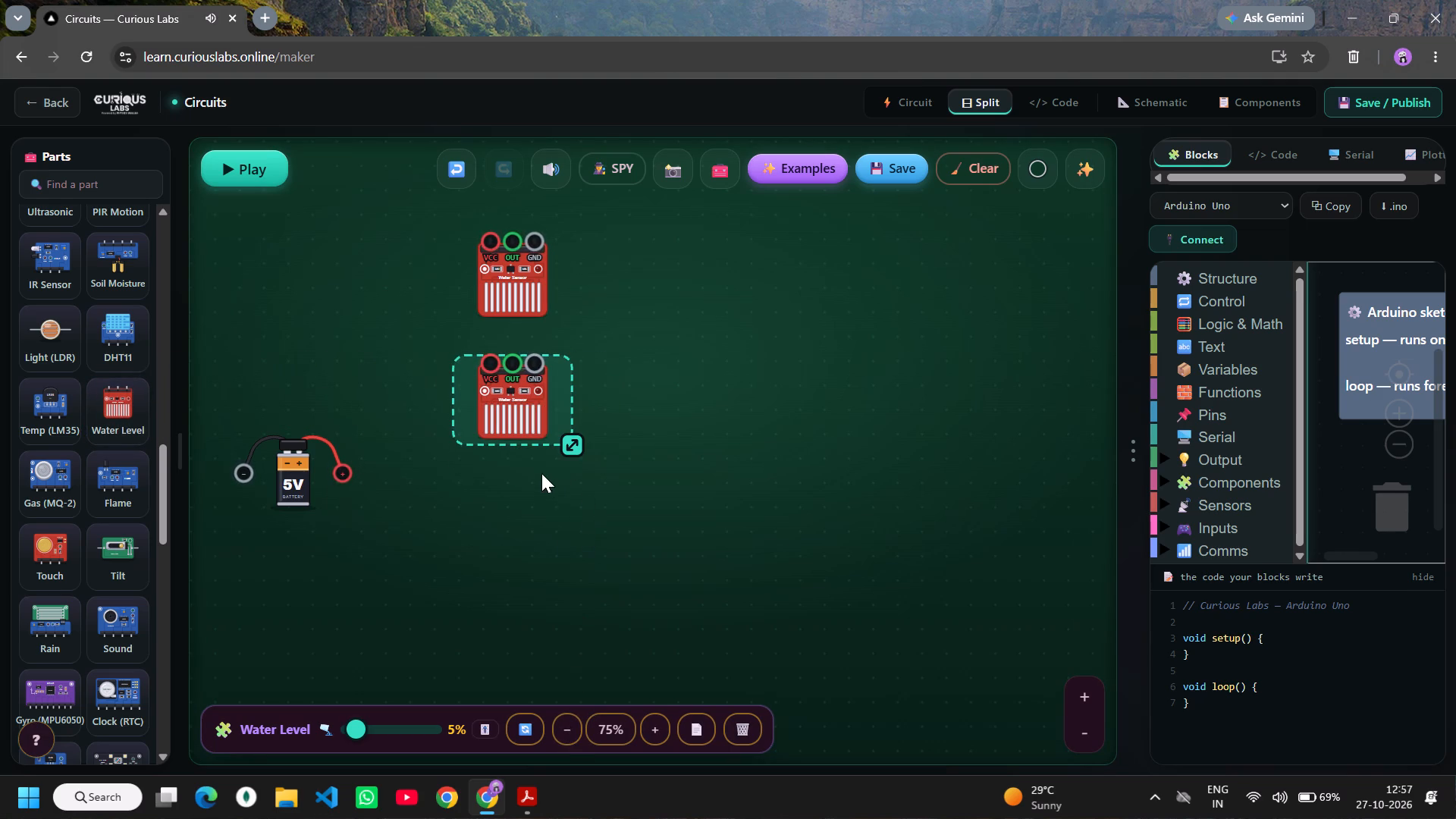
left_click_drag(121, 422, 510, 548)
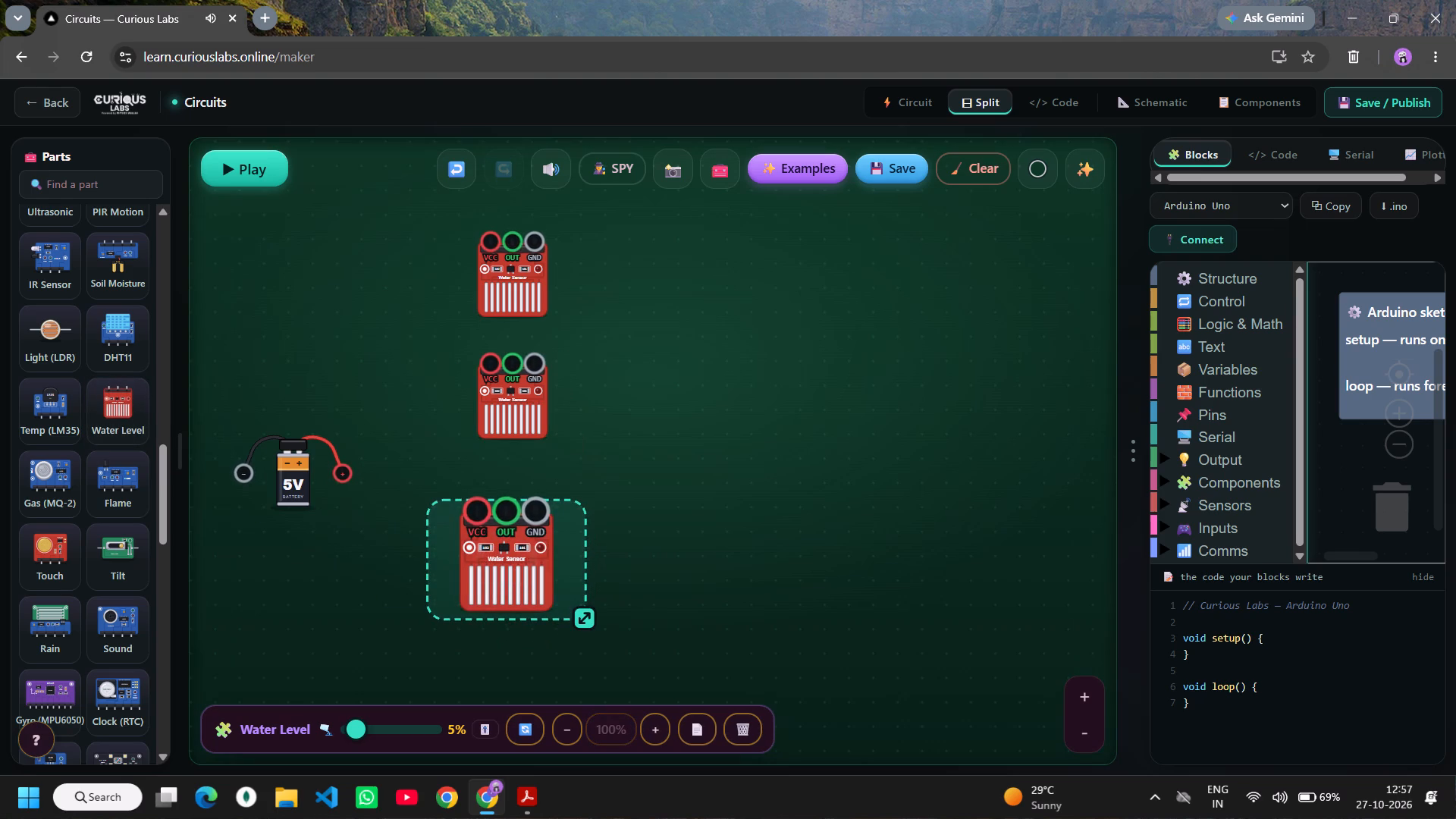
left_click(563, 716)
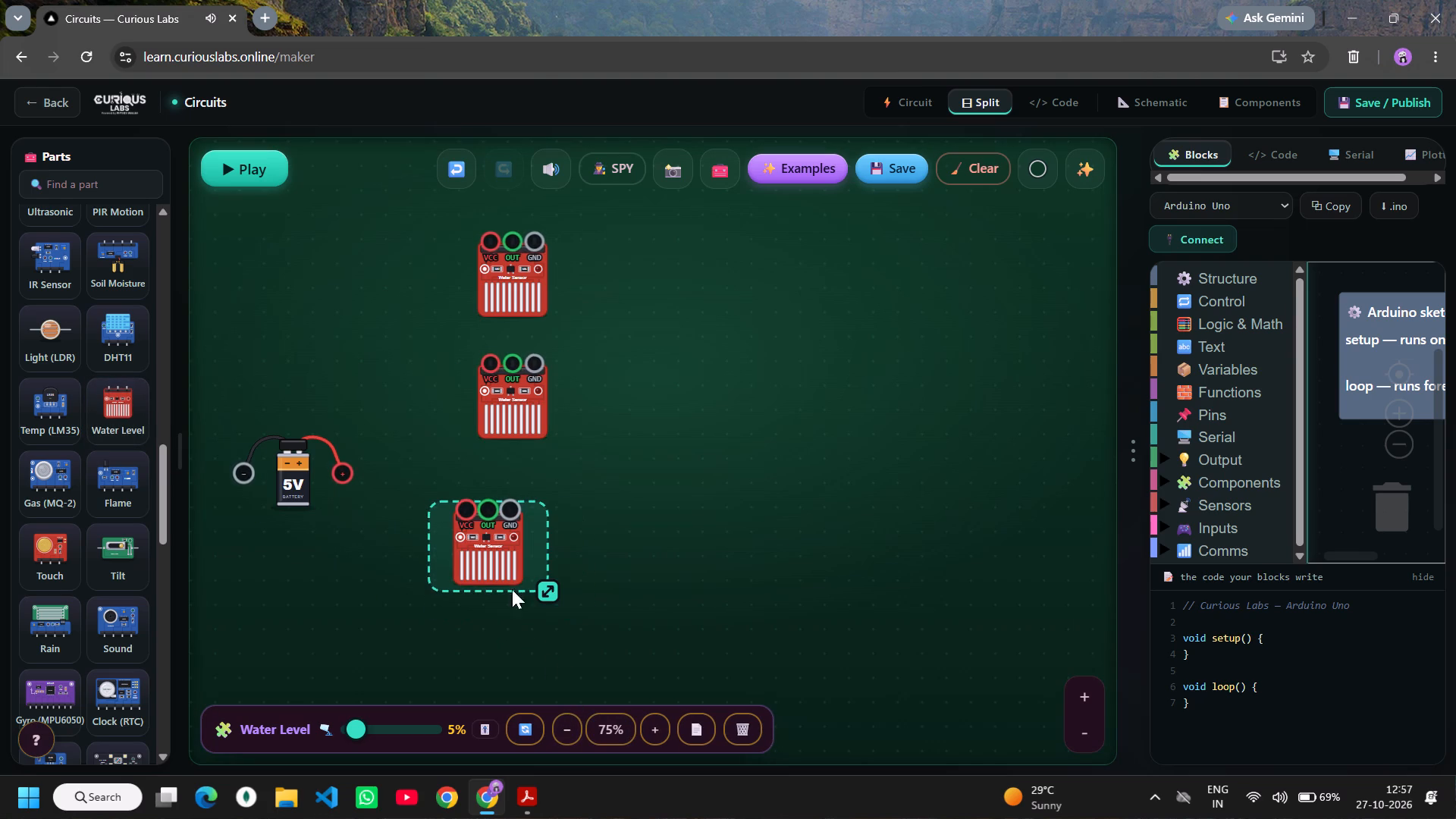
left_click_drag(487, 563, 517, 558)
left_click(377, 553)
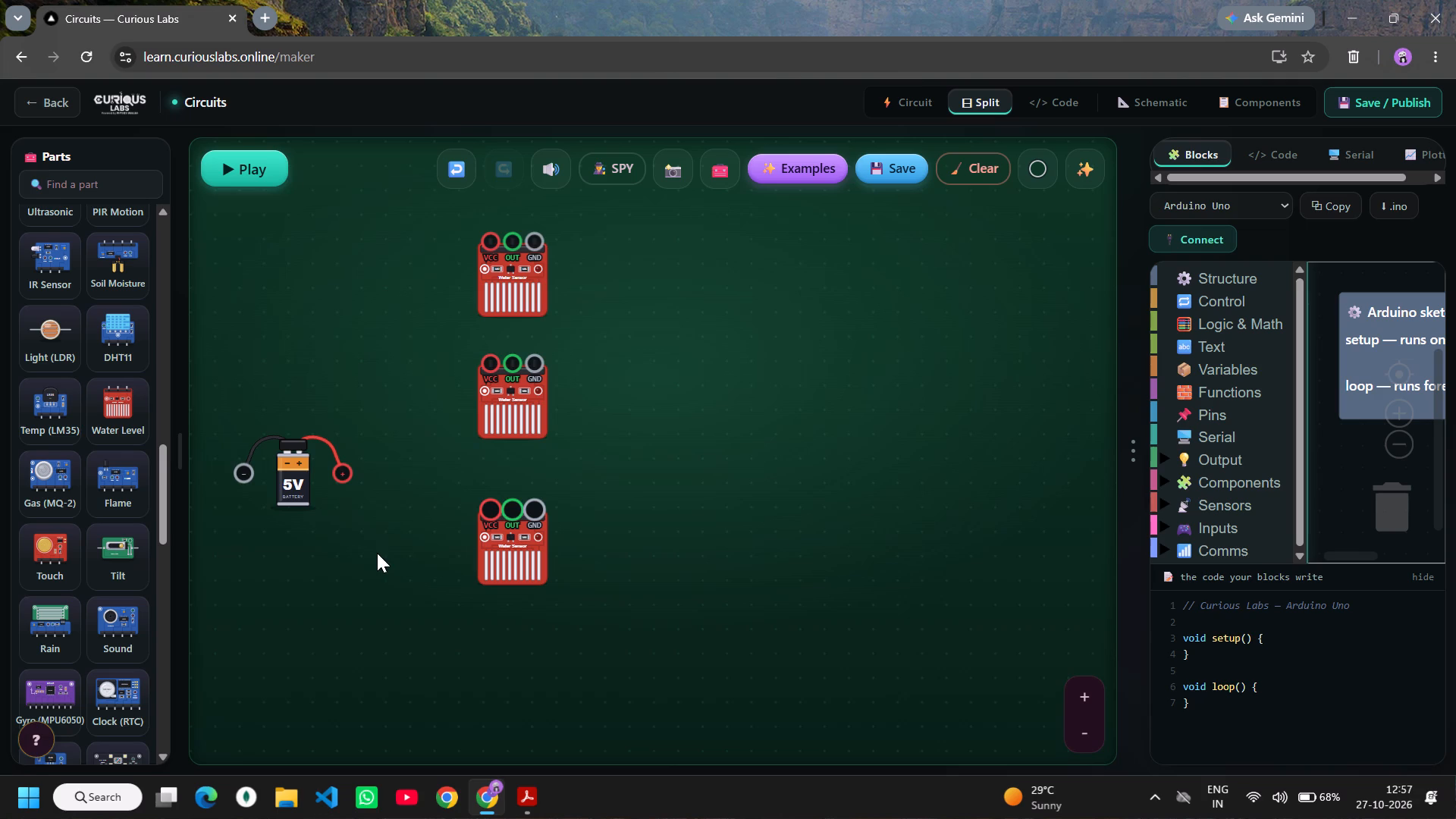
Wire the battery's positive terminal to the VCC pins of the bottom, middle and top water sensors.
left_click_drag(339, 472, 470, 504)
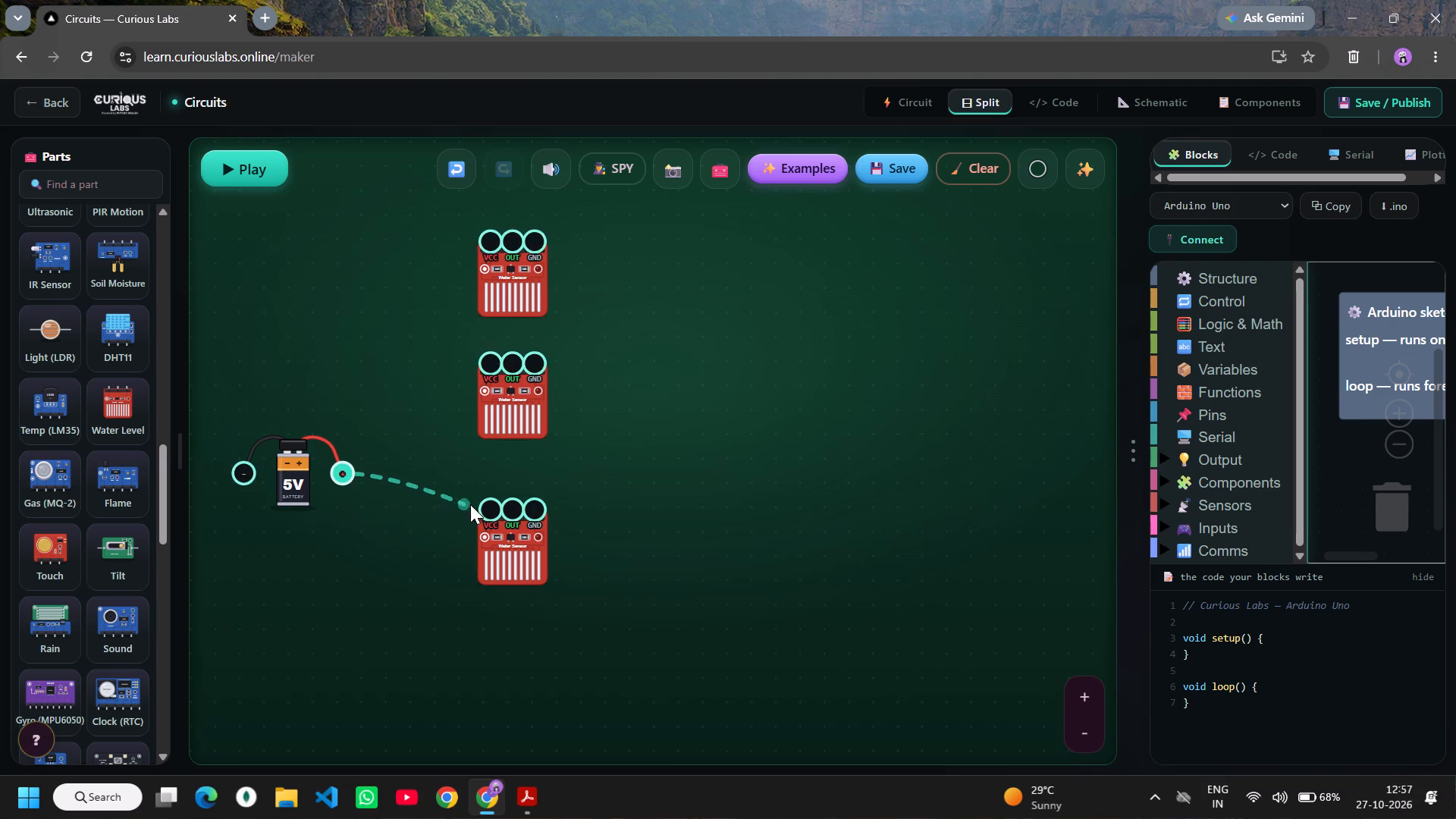
left_click_drag(470, 504, 494, 507)
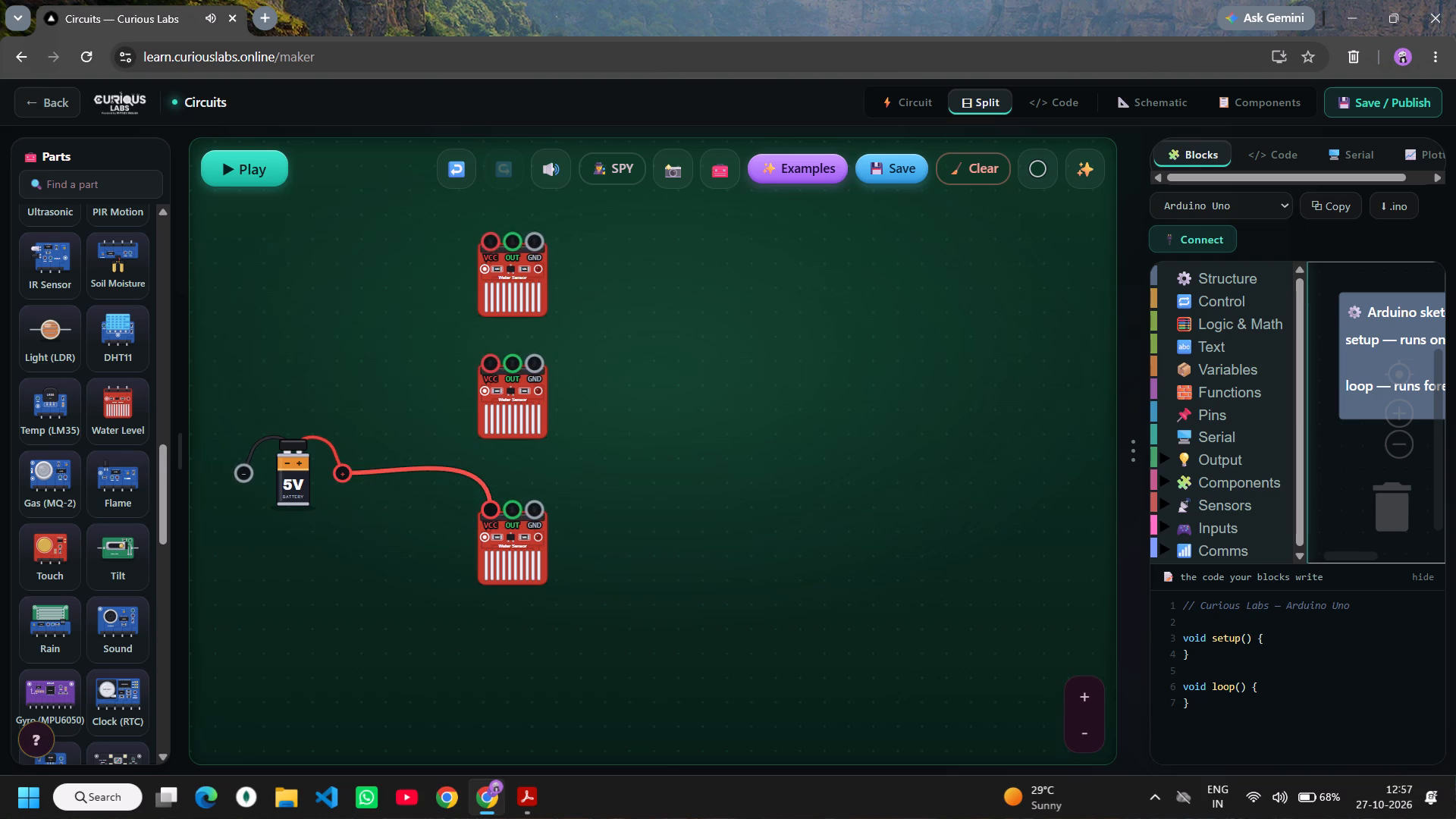
left_click_drag(340, 473, 482, 358)
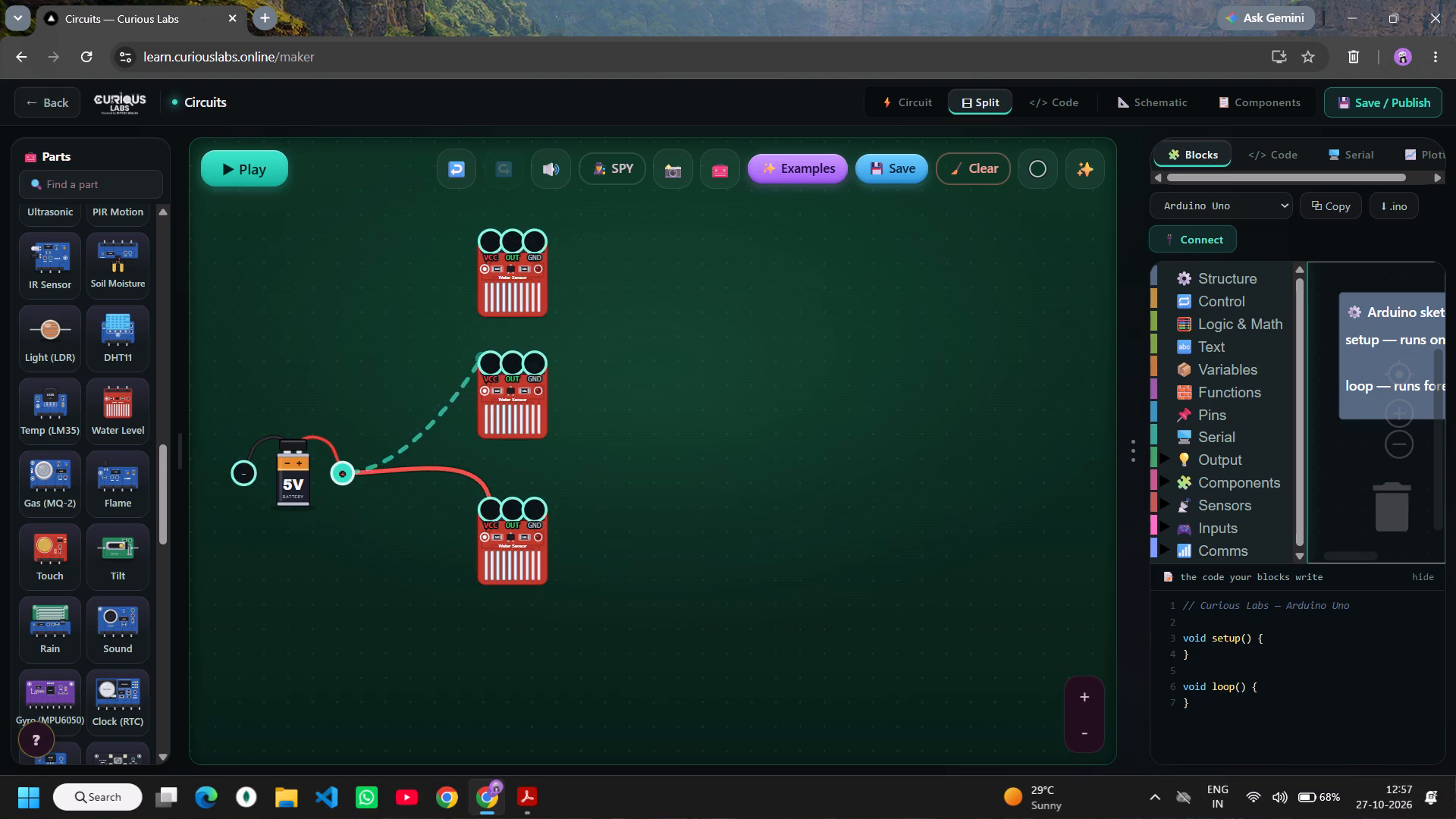
left_click_drag(482, 358, 494, 363)
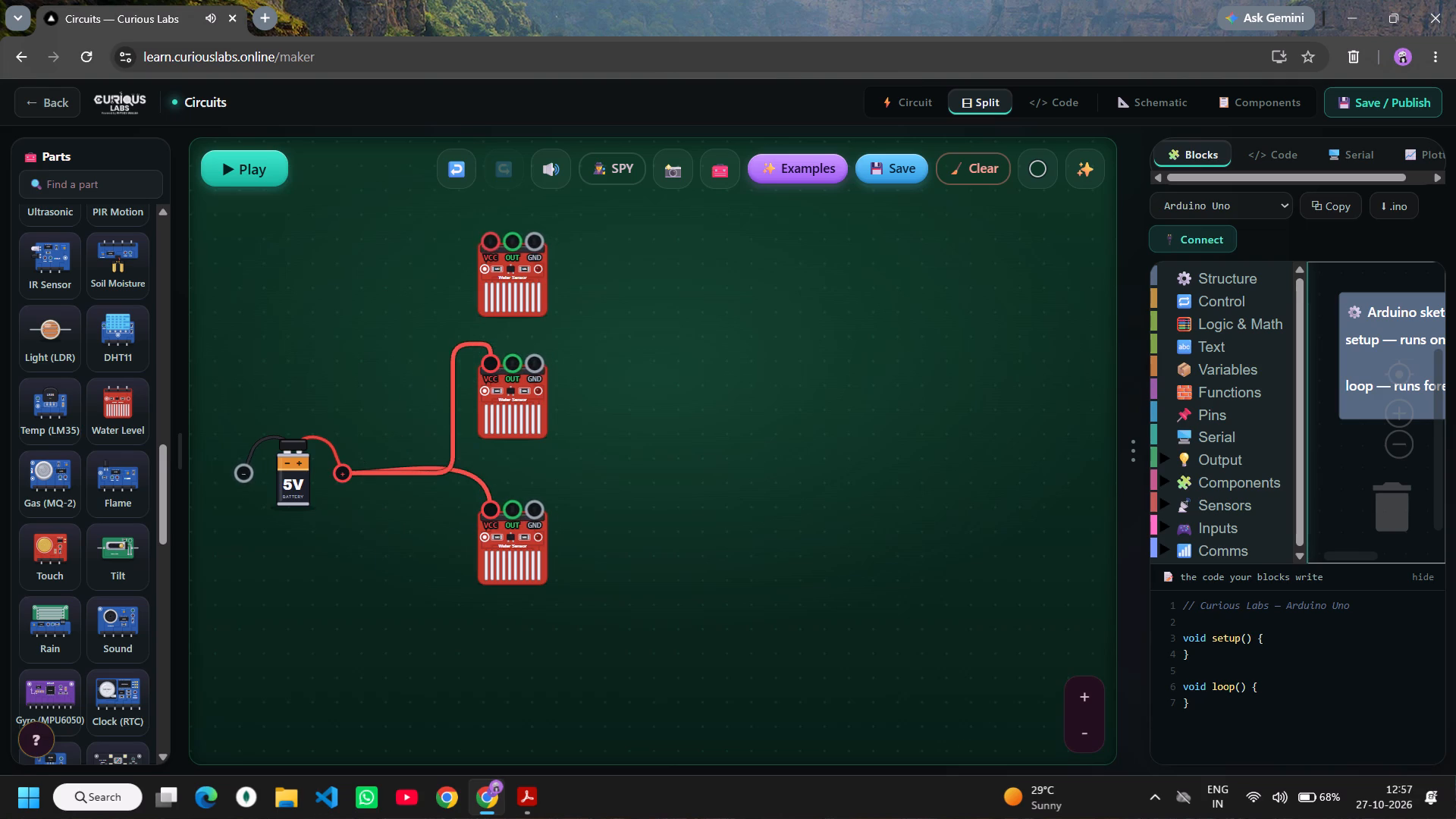
left_click_drag(340, 472, 492, 230)
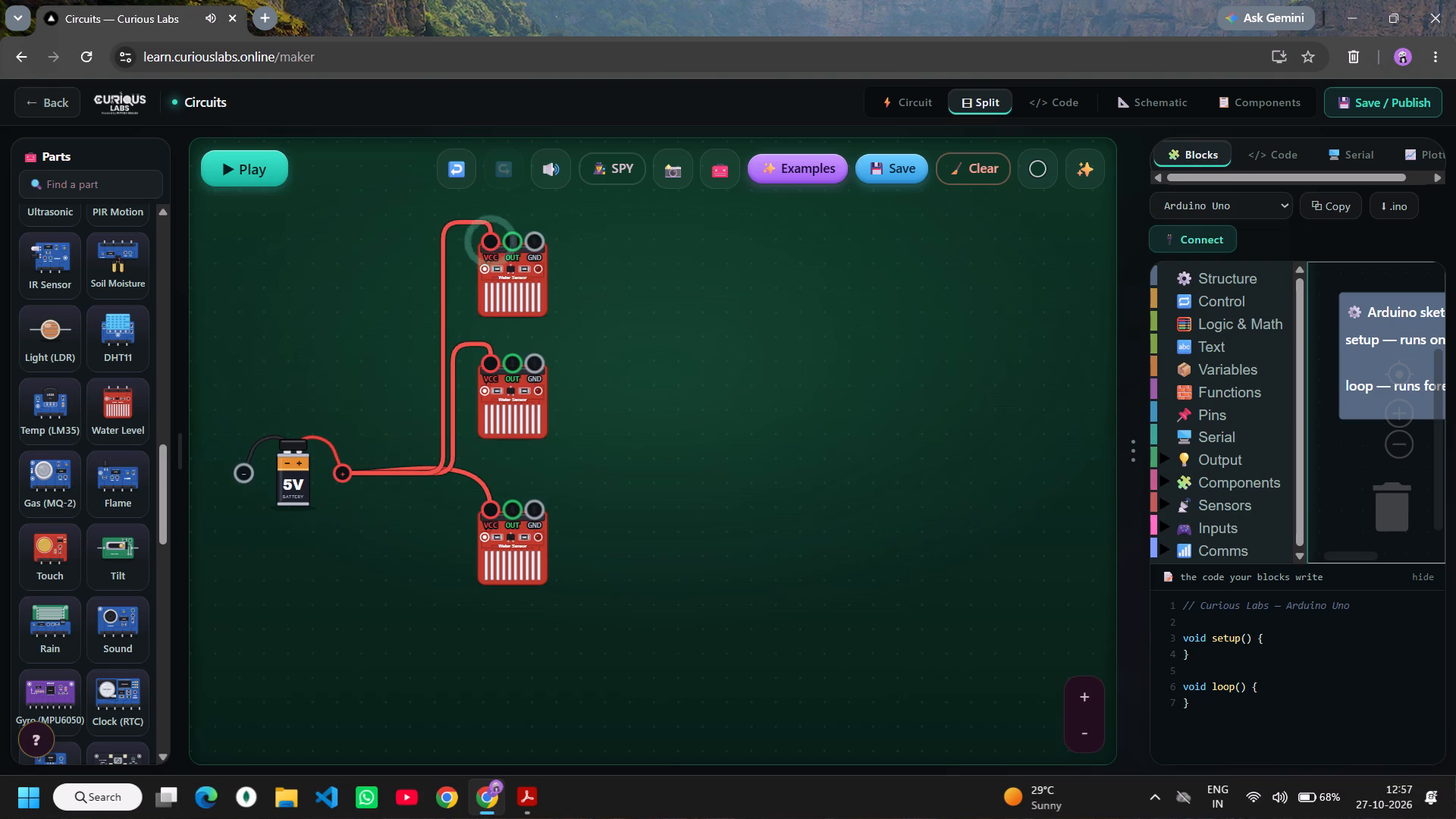
Wire the GND pins of the top, middle and bottom water sensors to the battery's negative terminal.
left_click_drag(532, 243, 243, 484)
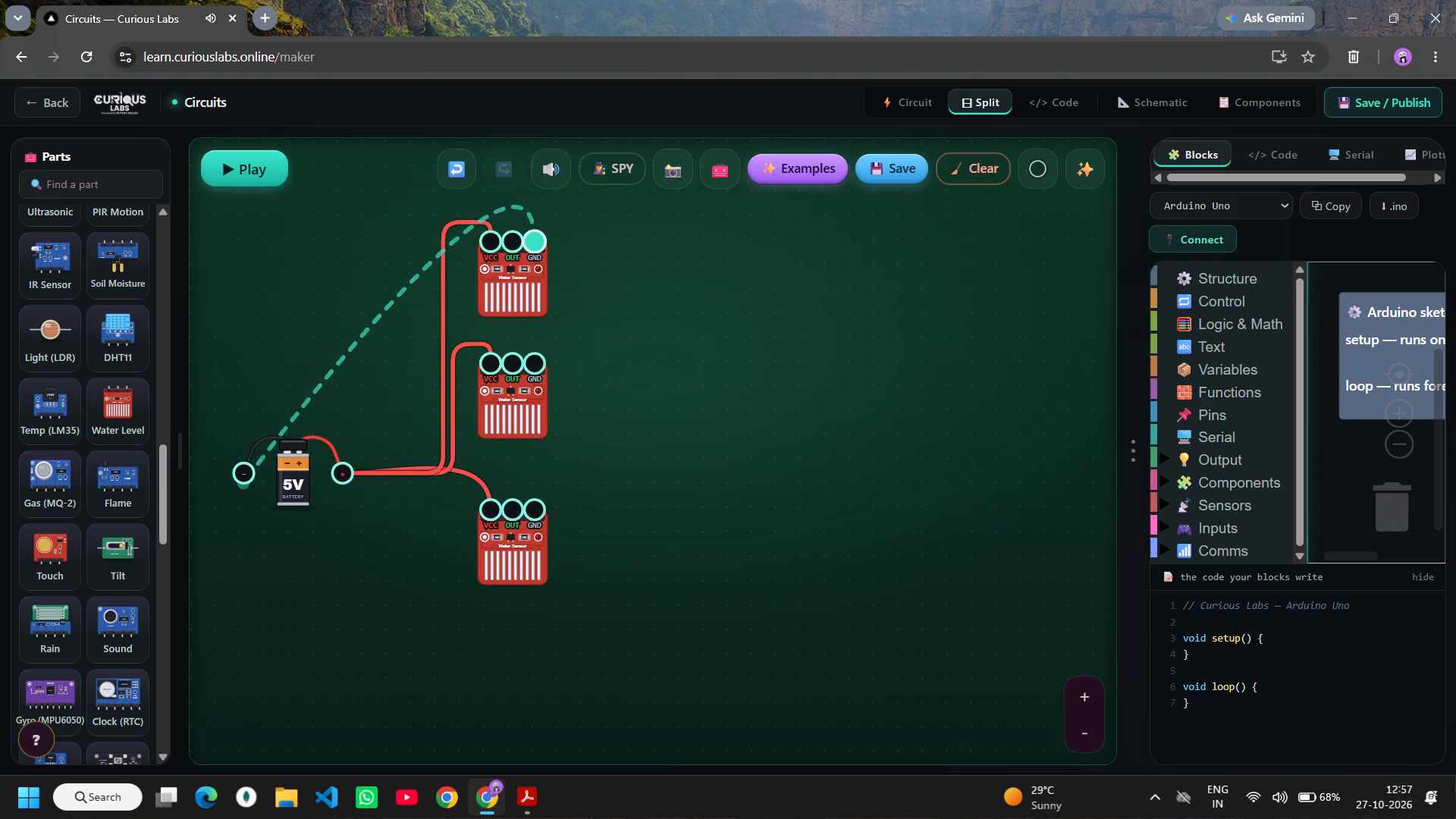
left_click_drag(243, 484, 242, 484)
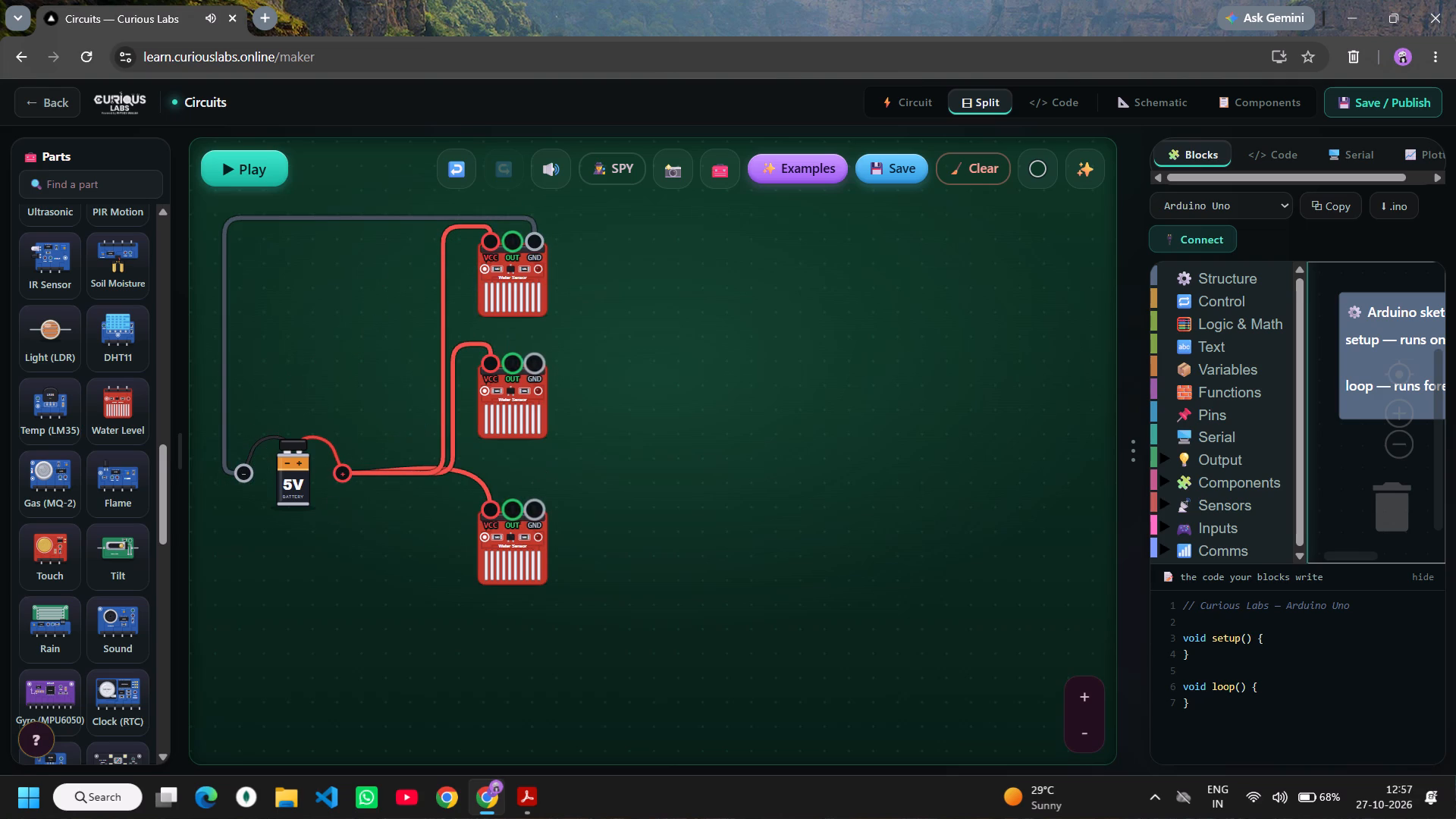
left_click_drag(537, 365, 242, 479)
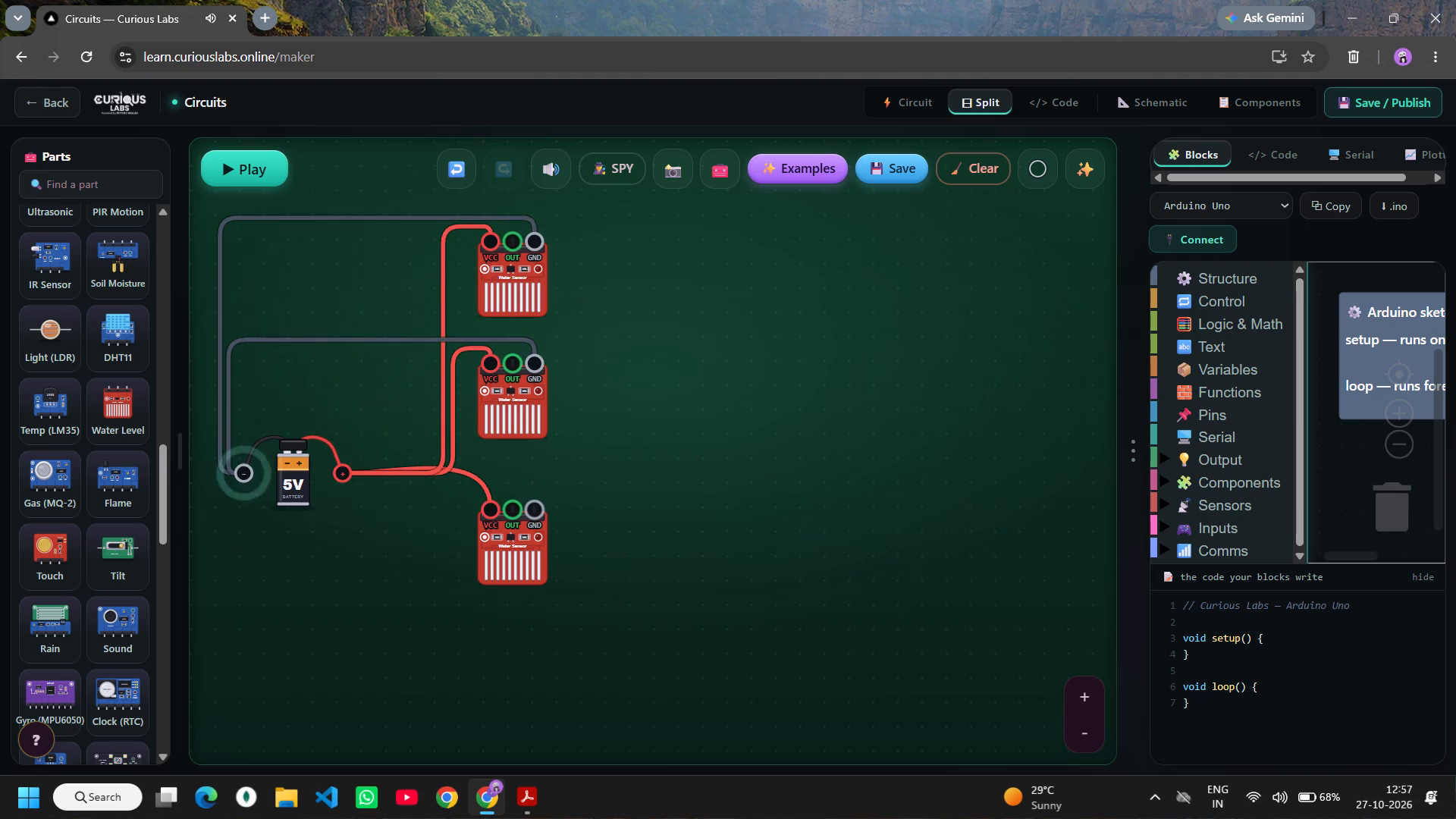
left_click_drag(532, 508, 269, 470)
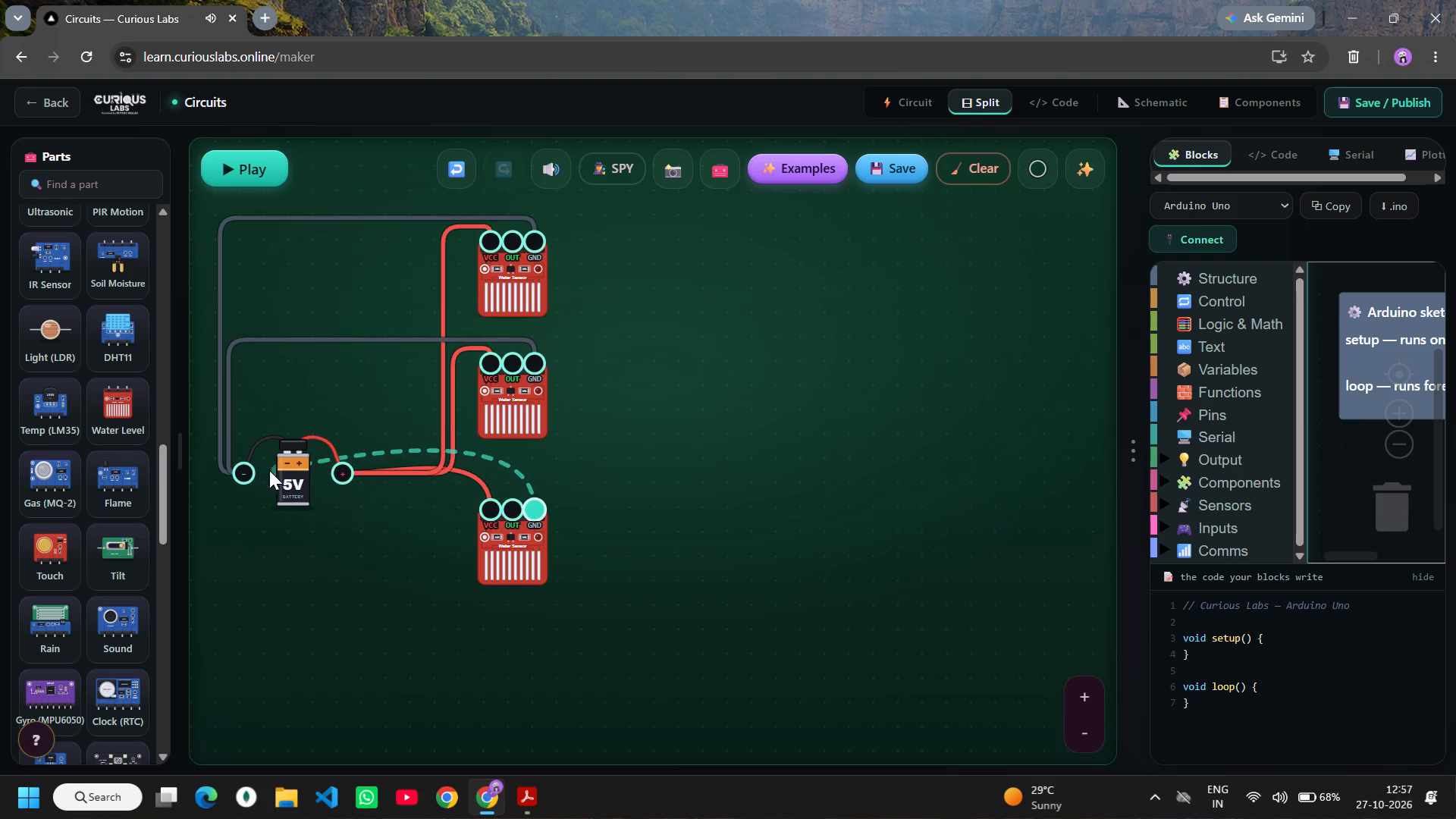
left_click_drag(269, 470, 238, 472)
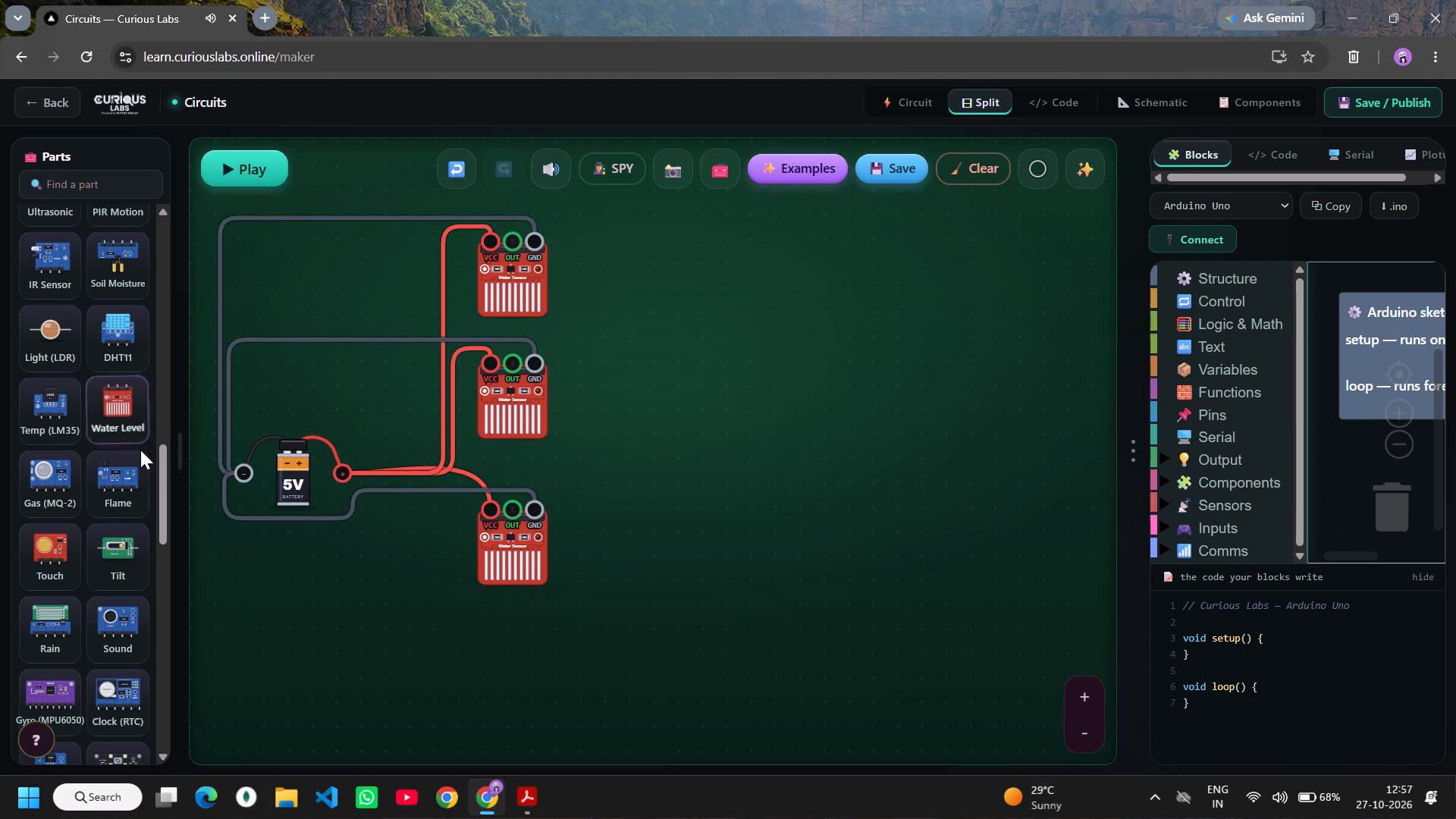
Add two LEDs in a column to the right of the water sensors and scale each to 75%.
left_click_drag(161, 473, 232, 243)
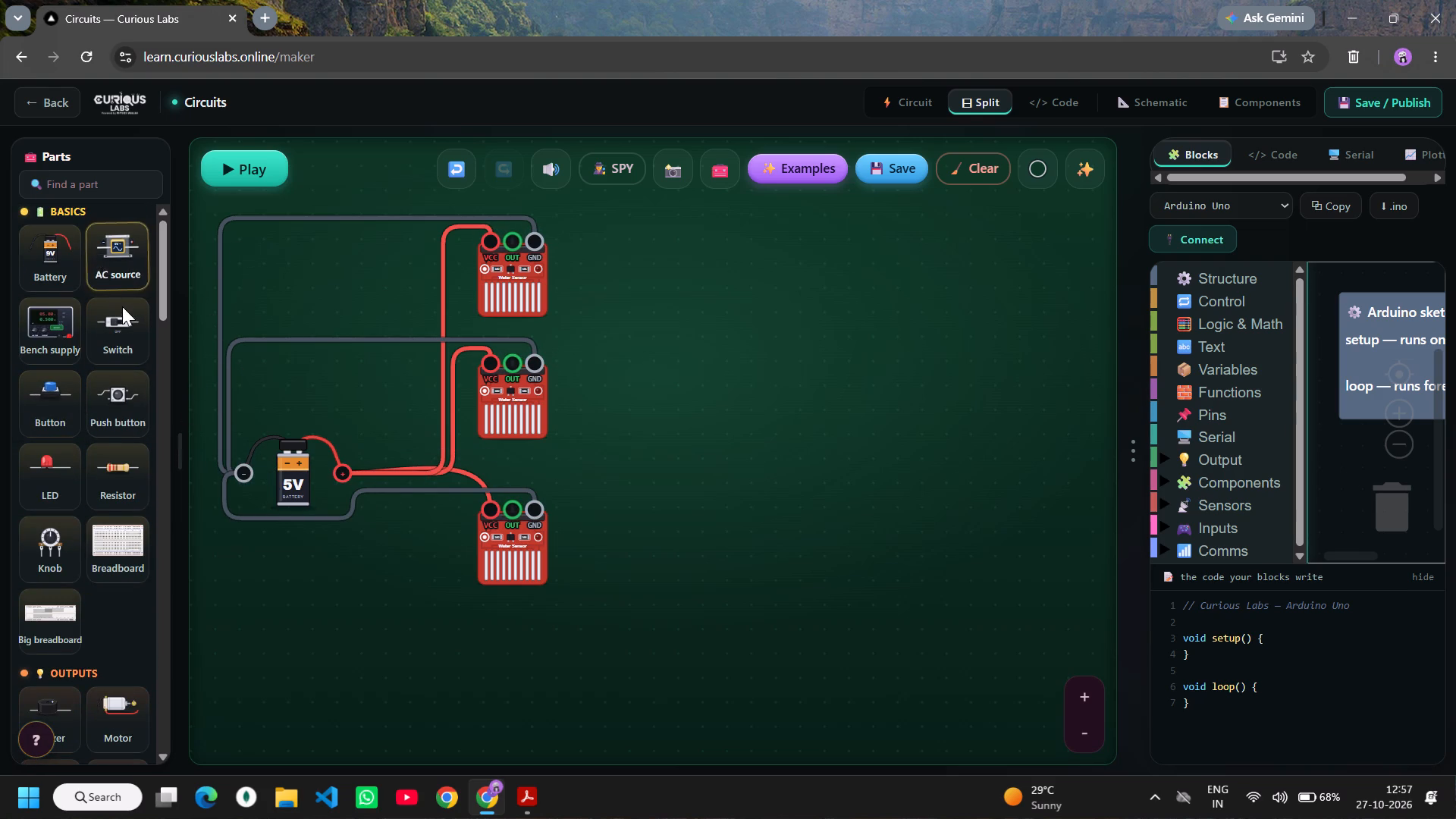
left_click_drag(53, 475, 630, 313)
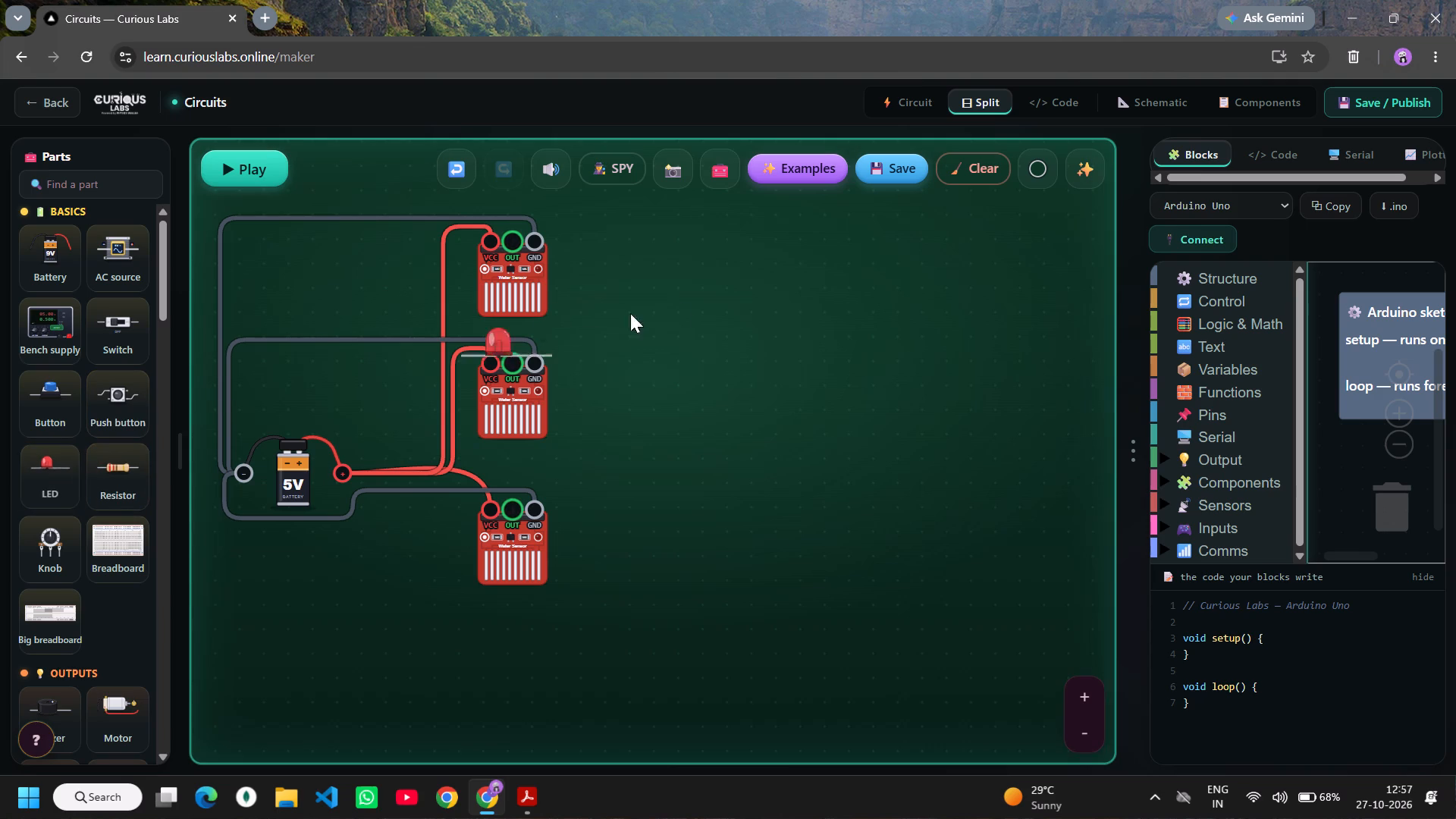
left_click_drag(630, 313, 869, 306)
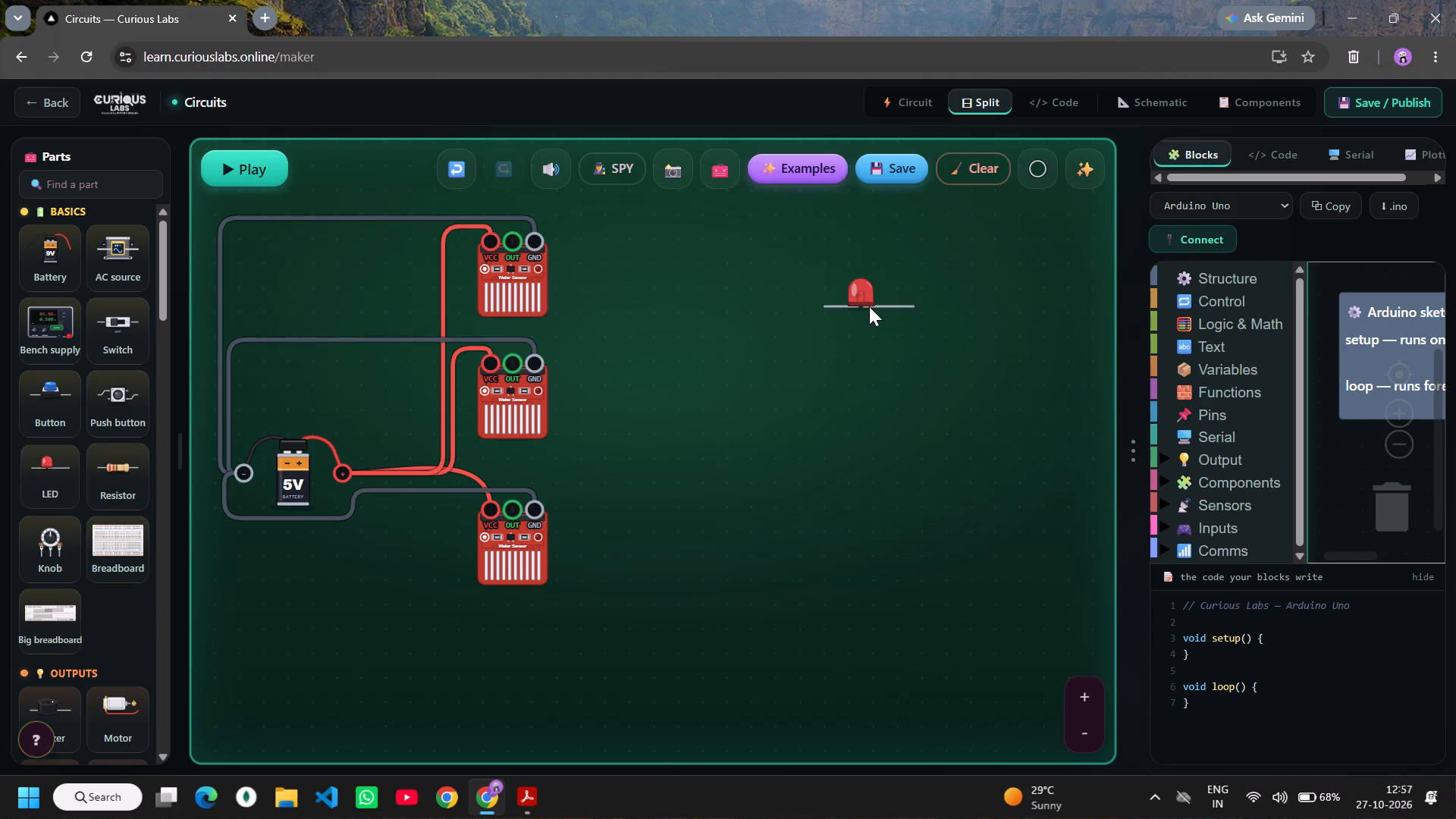
left_click_drag(869, 306, 860, 293)
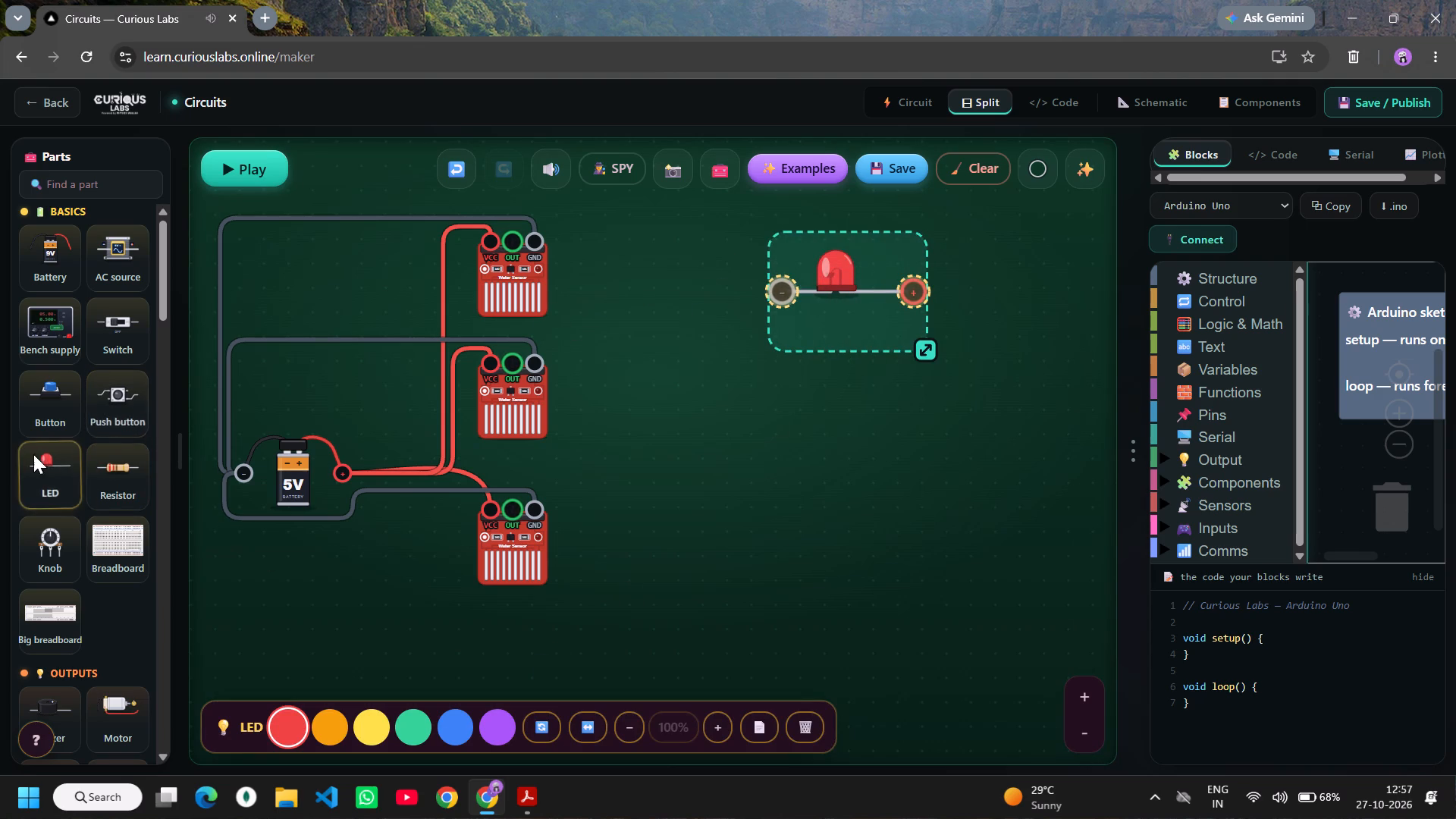
left_click_drag(33, 460, 836, 435)
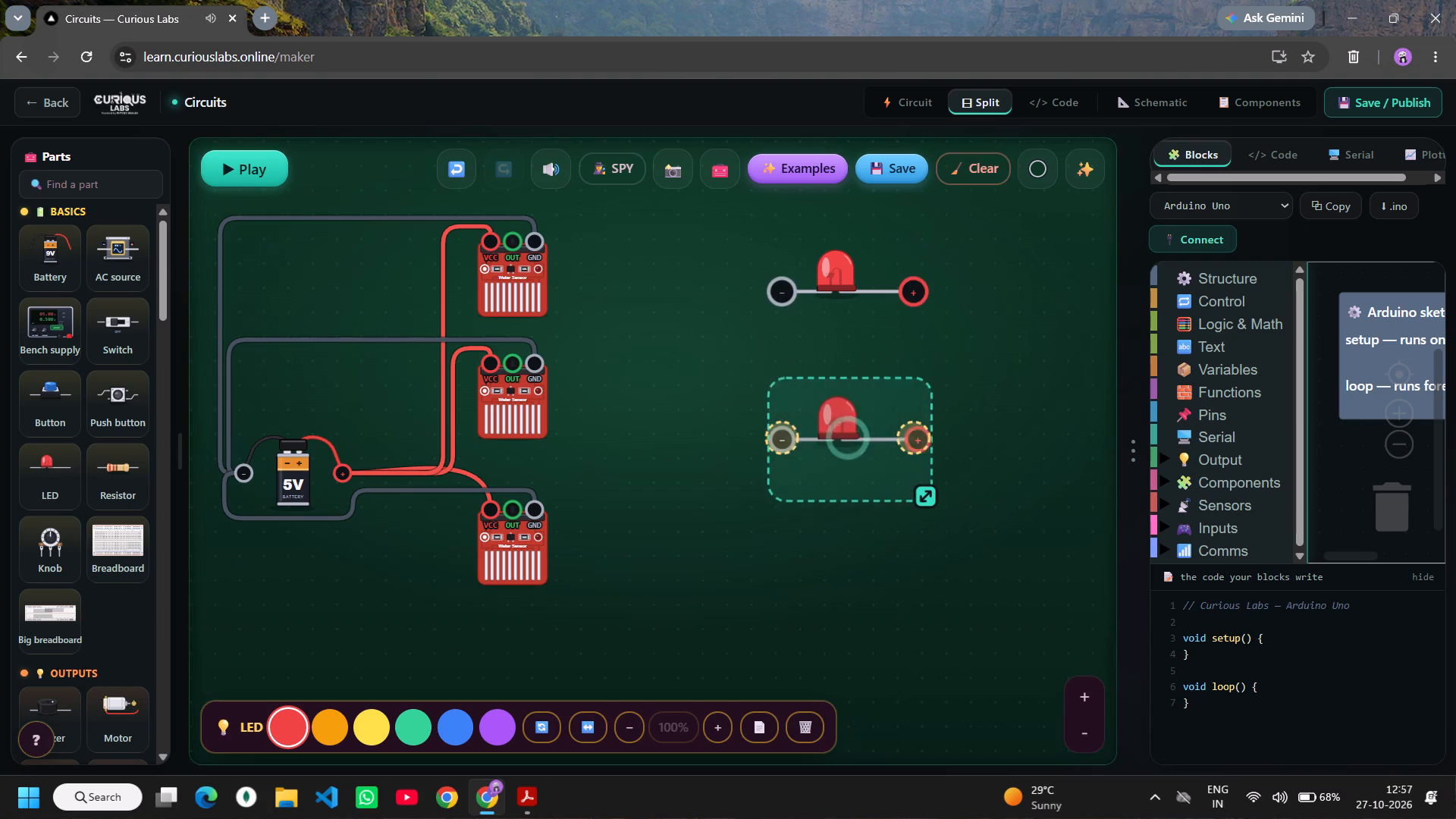
left_click(824, 283)
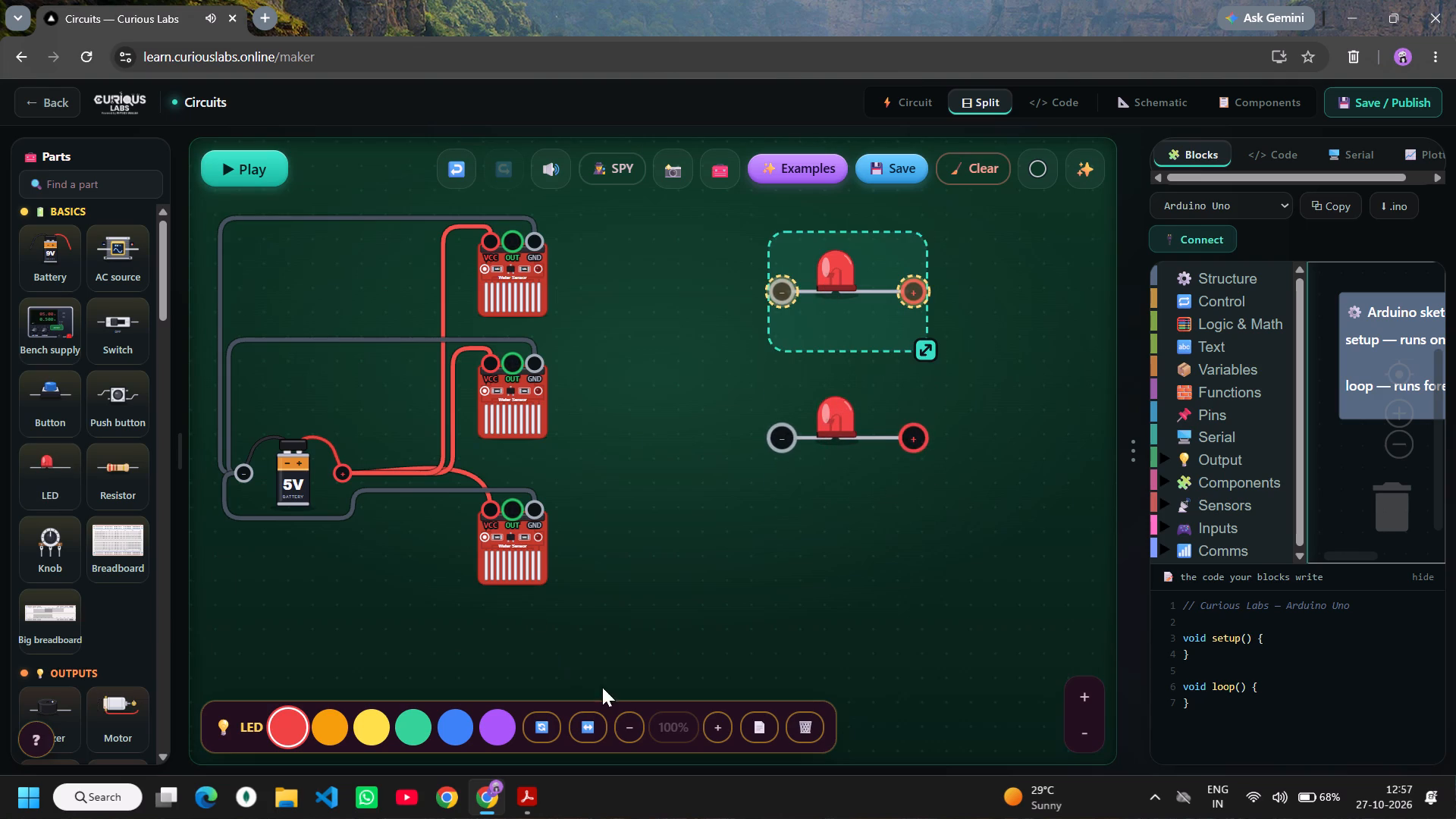
left_click(623, 717)
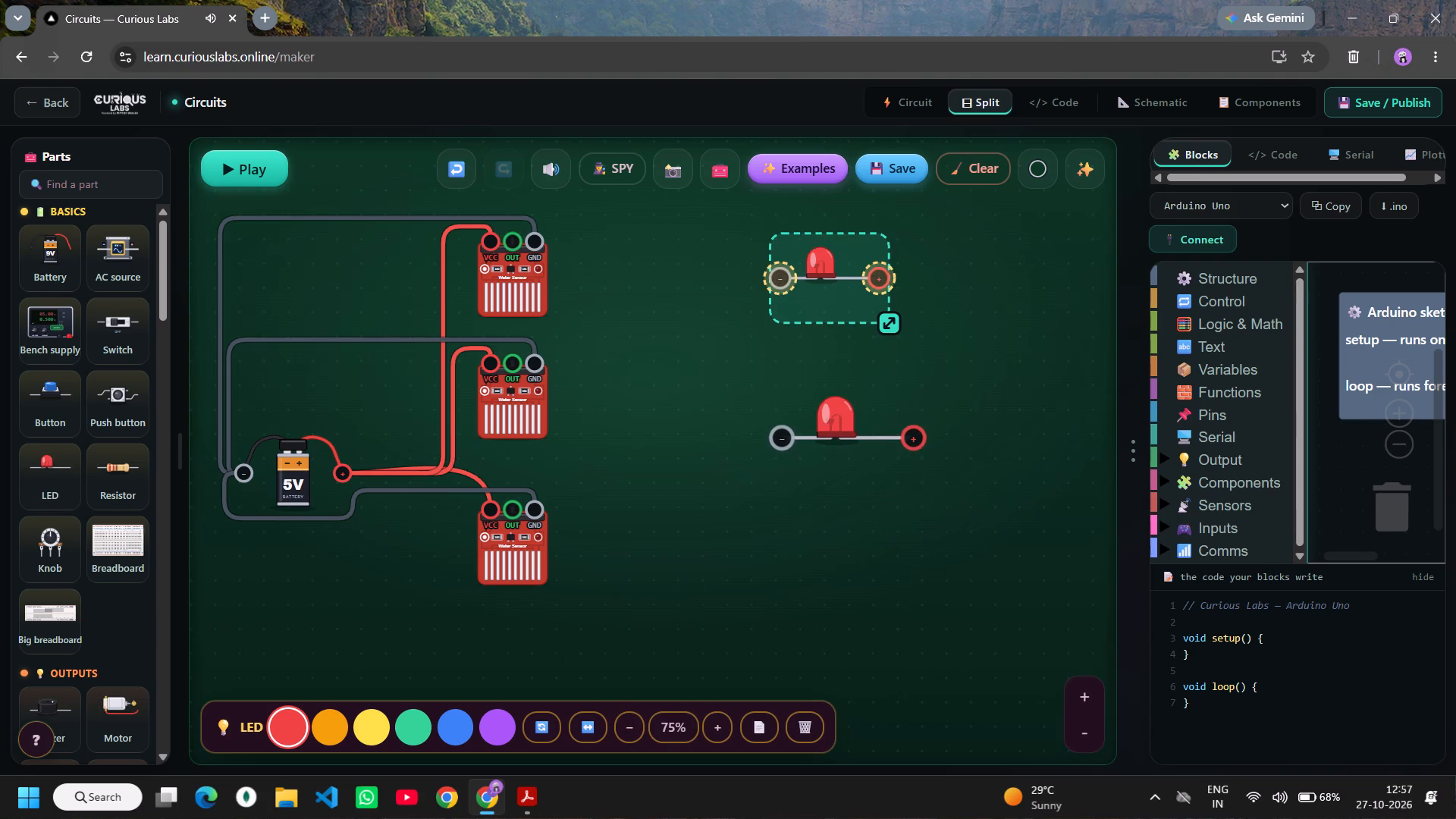
left_click(839, 416)
left_click(620, 723)
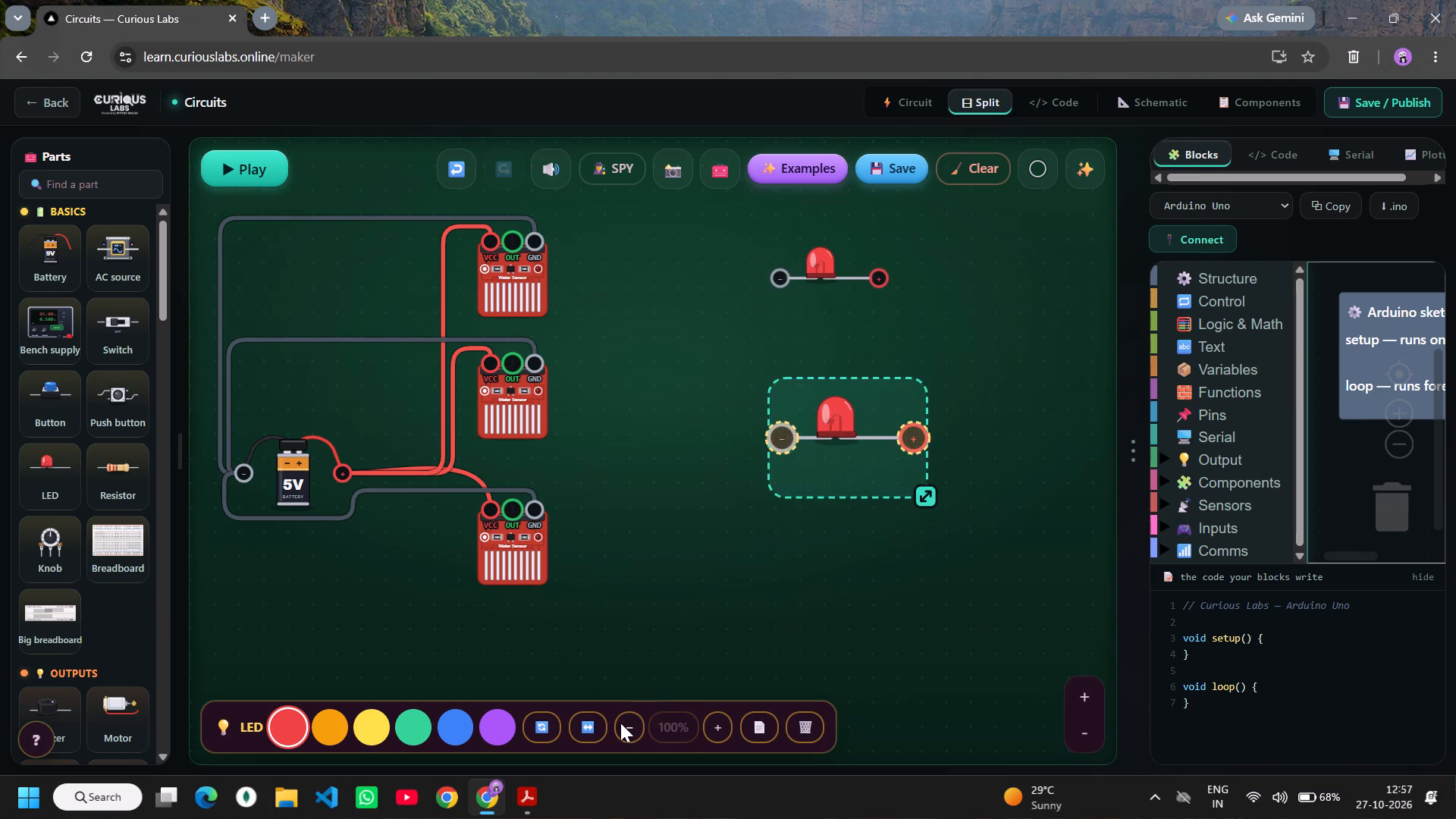
left_click_drag(823, 413, 831, 394)
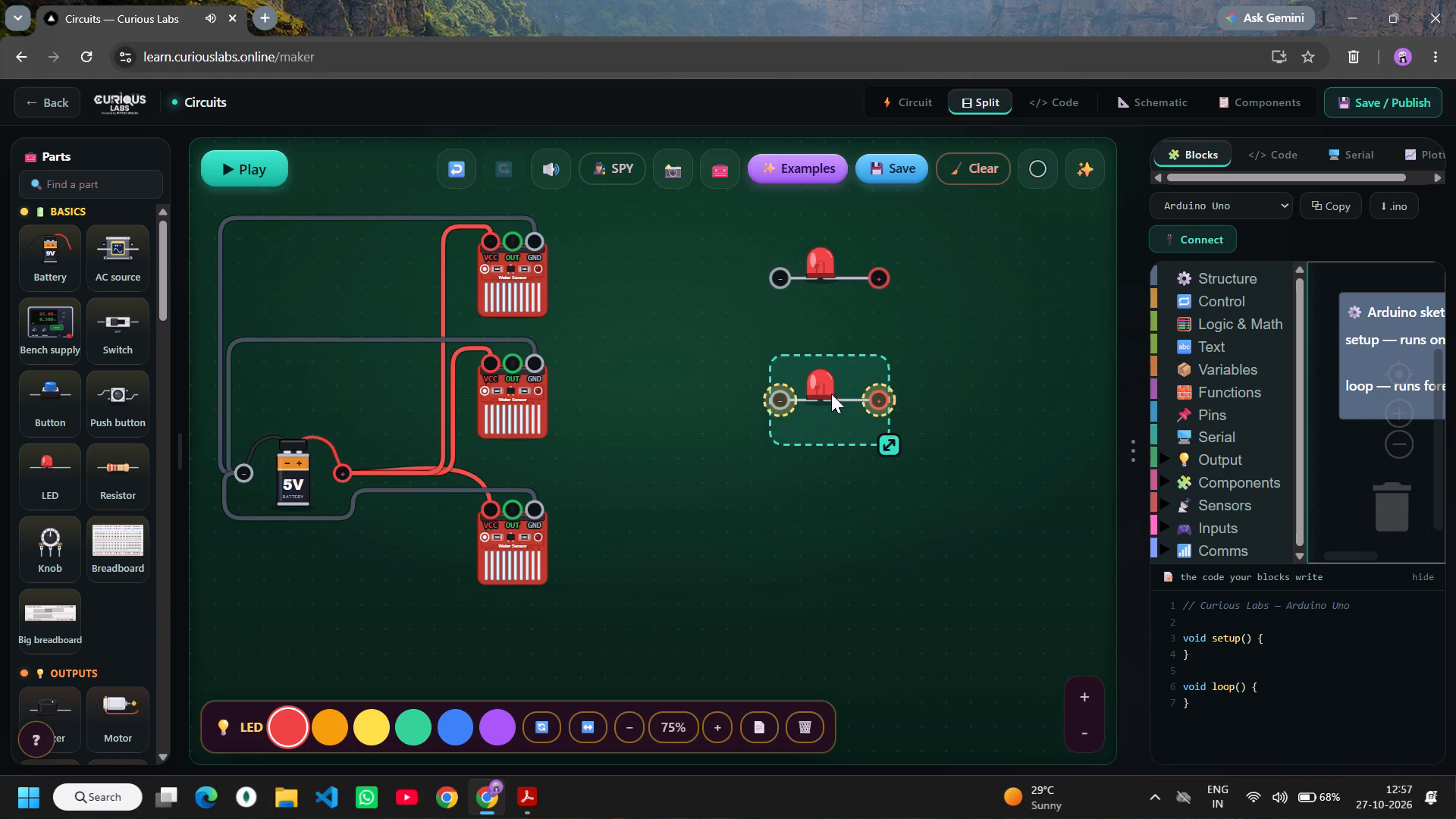
left_click_drag(831, 394, 833, 391)
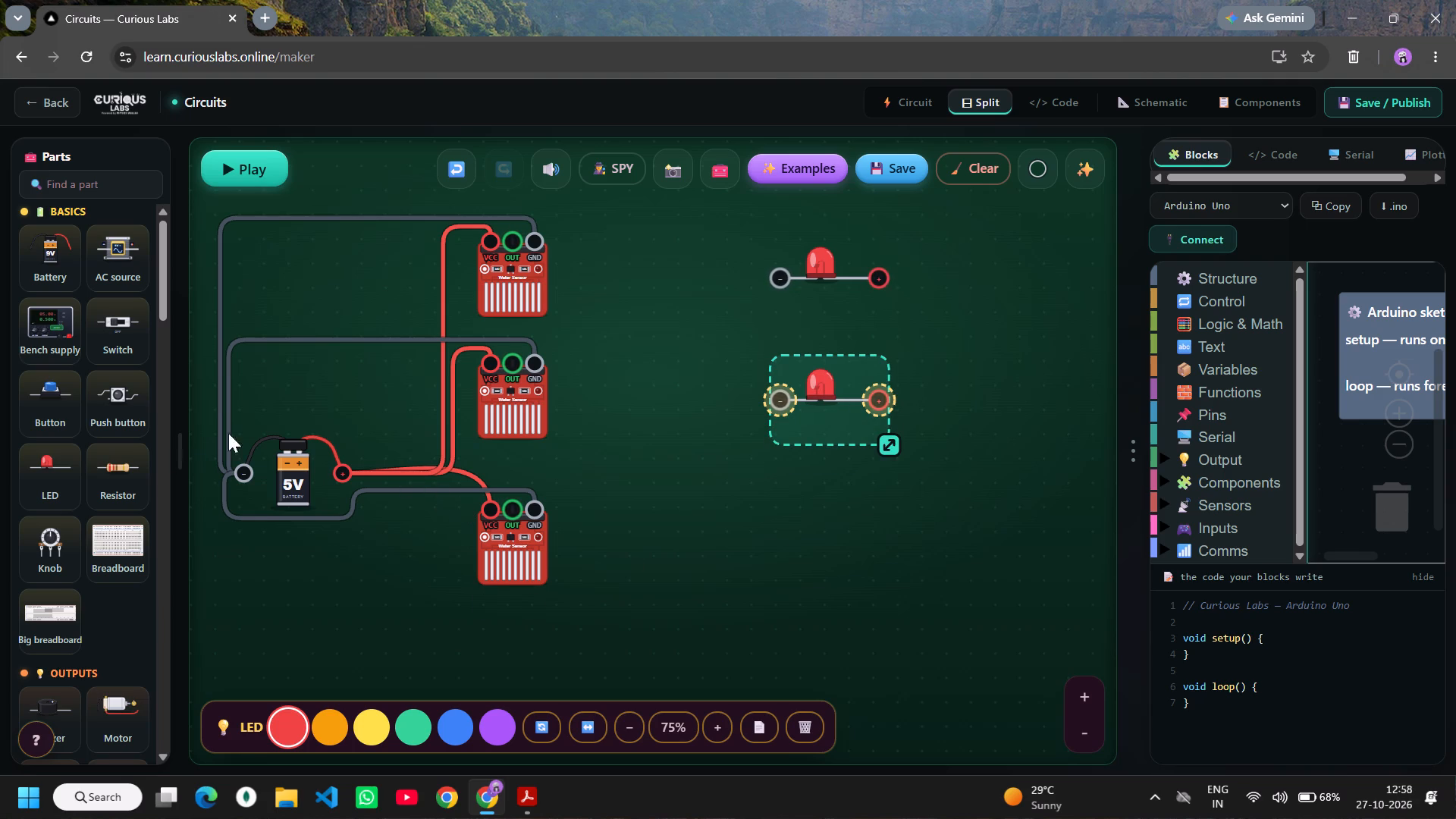
Add a third LED below the other two, scale it to 75% and align it in their column.
left_click_drag(40, 478, 832, 494)
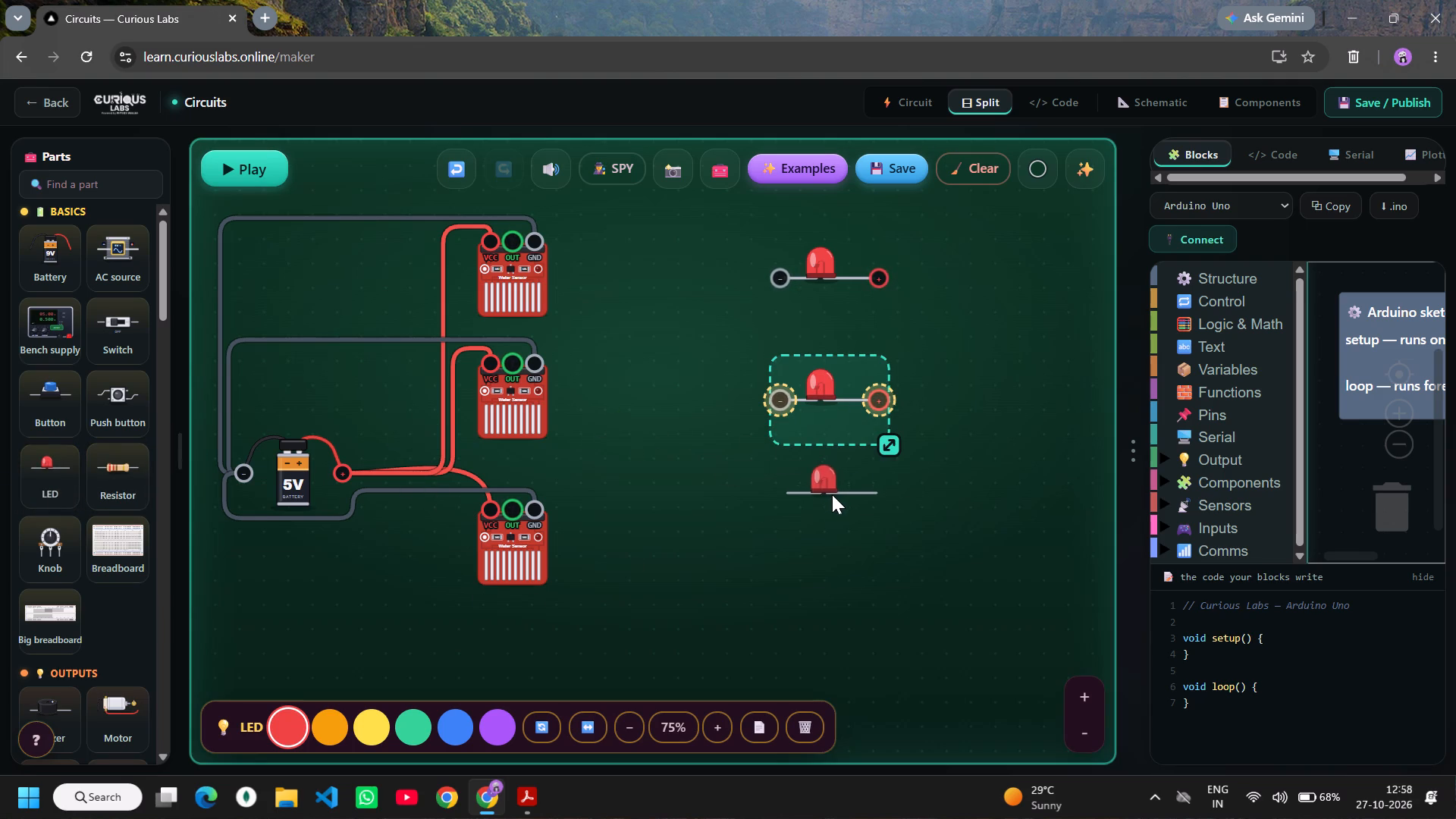
left_click_drag(832, 494, 832, 496)
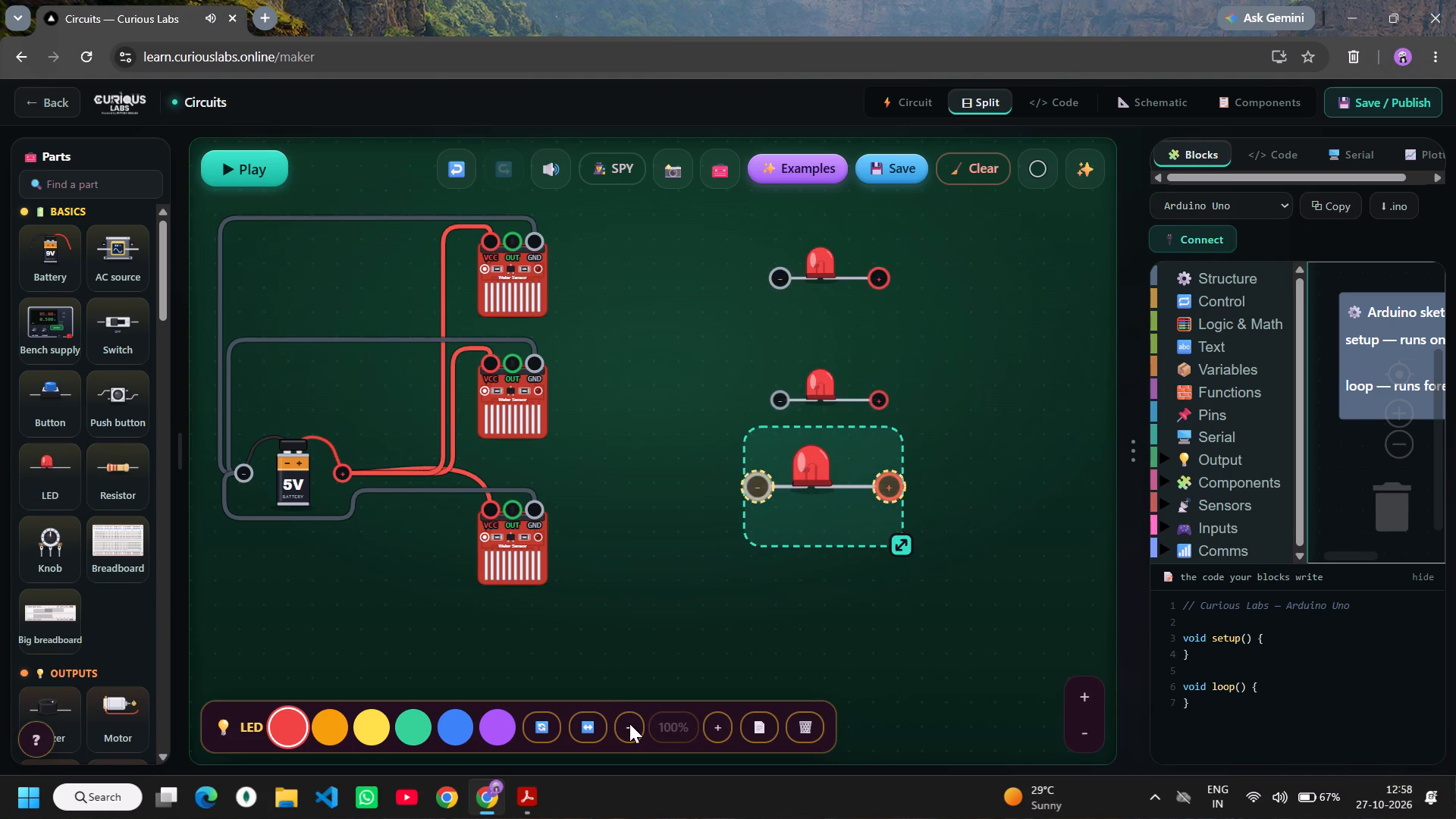
left_click(629, 723)
left_click_drag(800, 466, 827, 485)
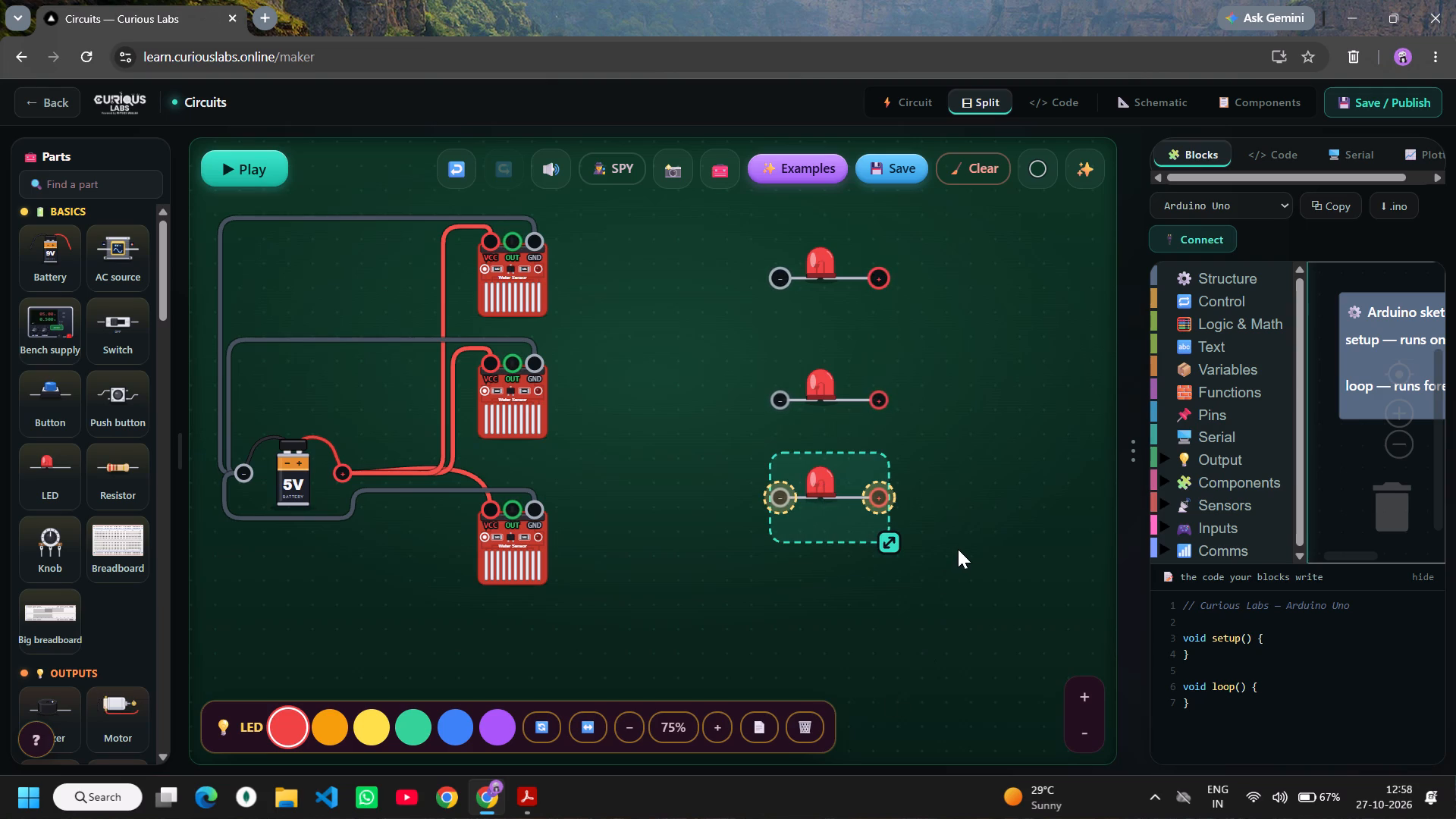
left_click_drag(818, 485, 819, 493)
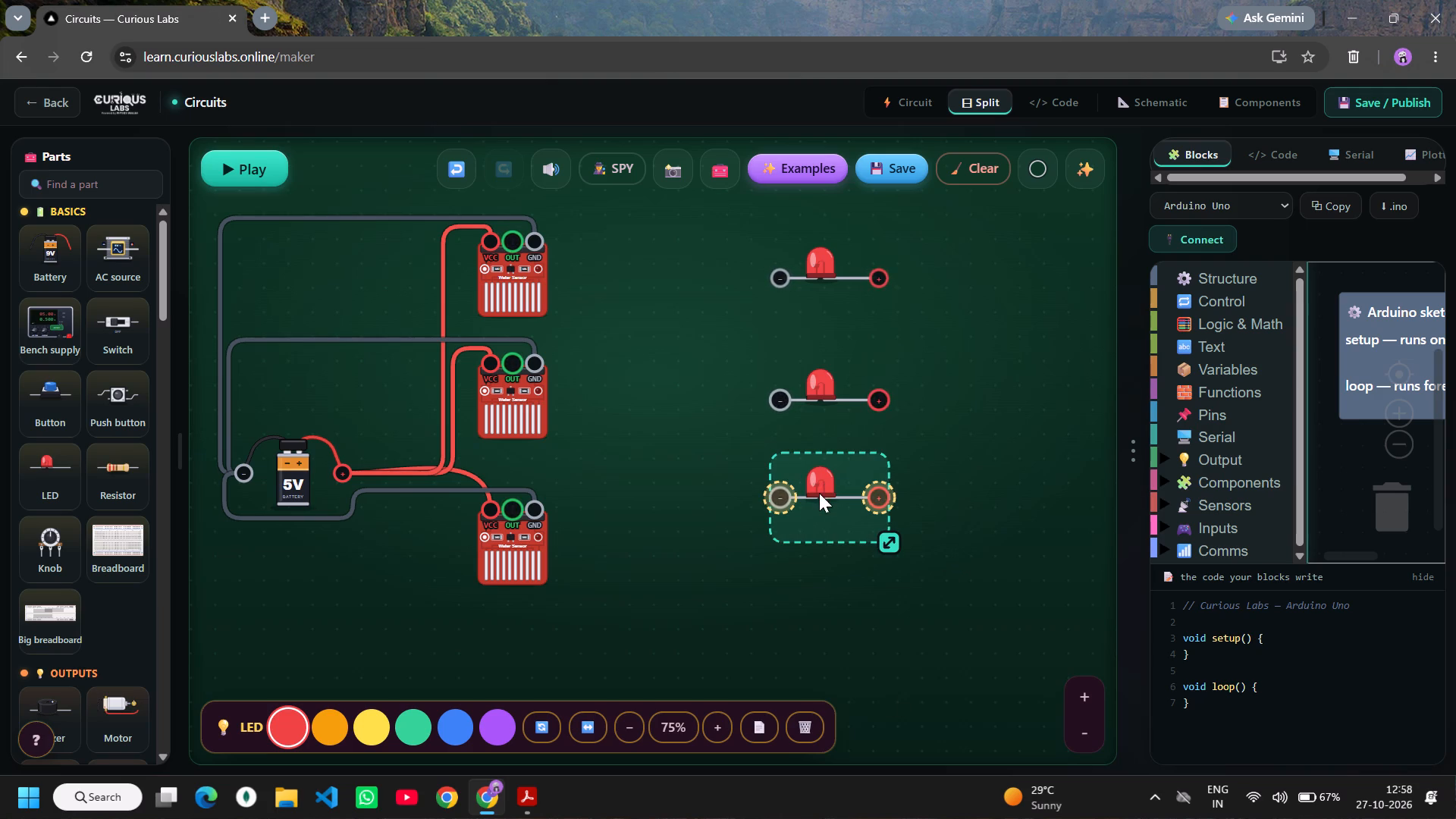
left_click_drag(819, 493, 821, 513)
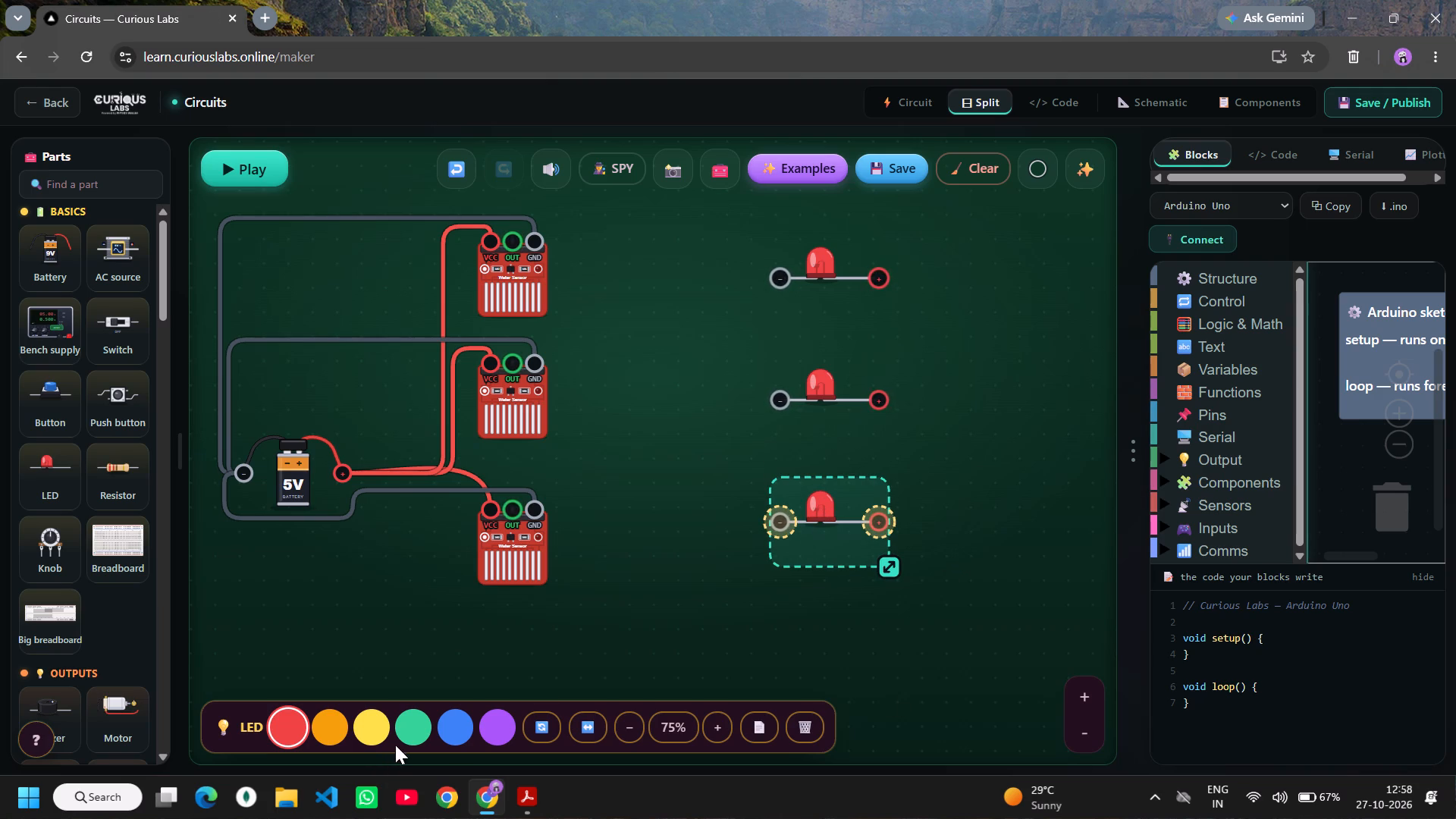
Set the bottom LED's colour to green and the middle LED's colour to yellow.
left_click(407, 726)
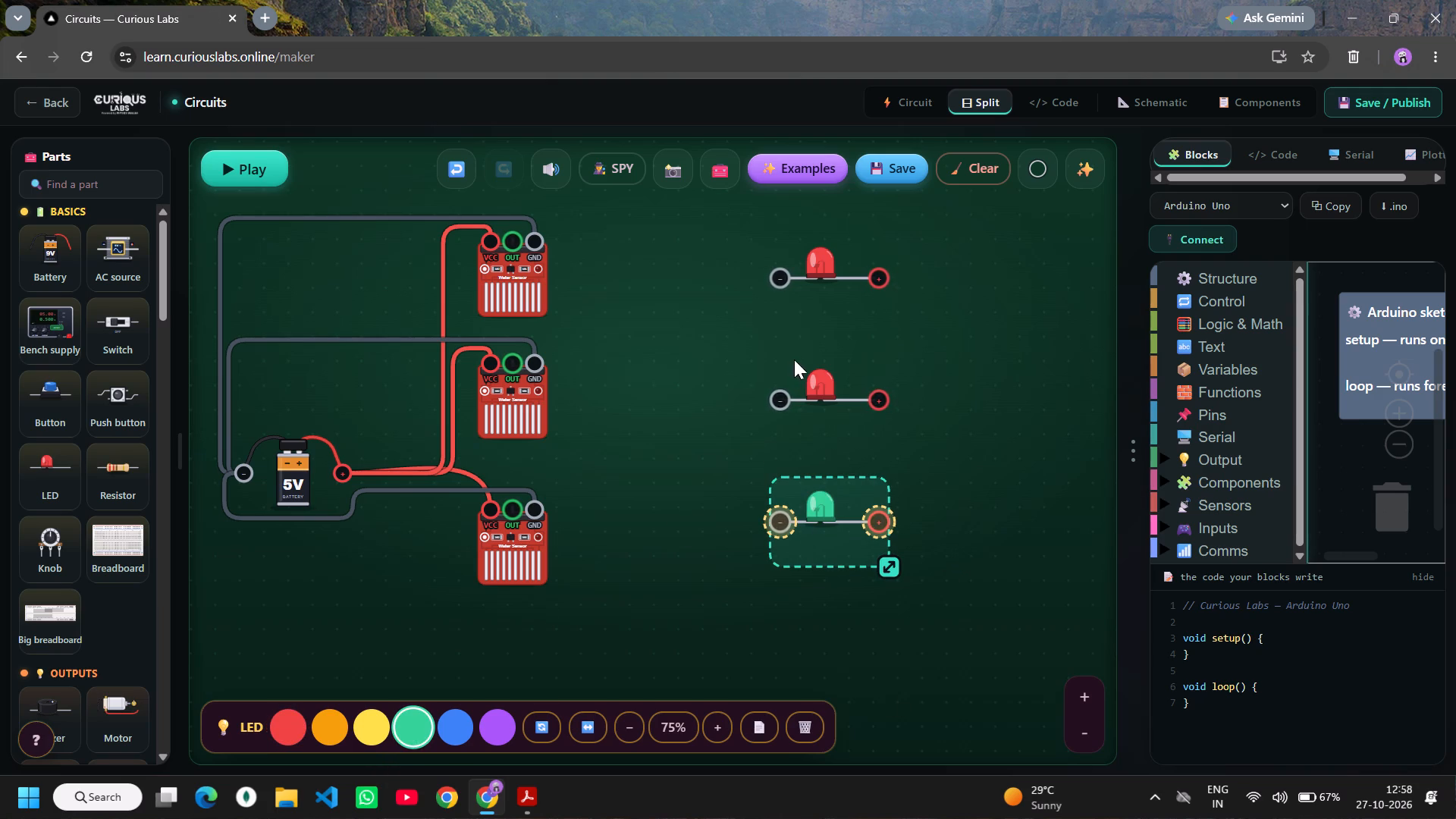
left_click(812, 388)
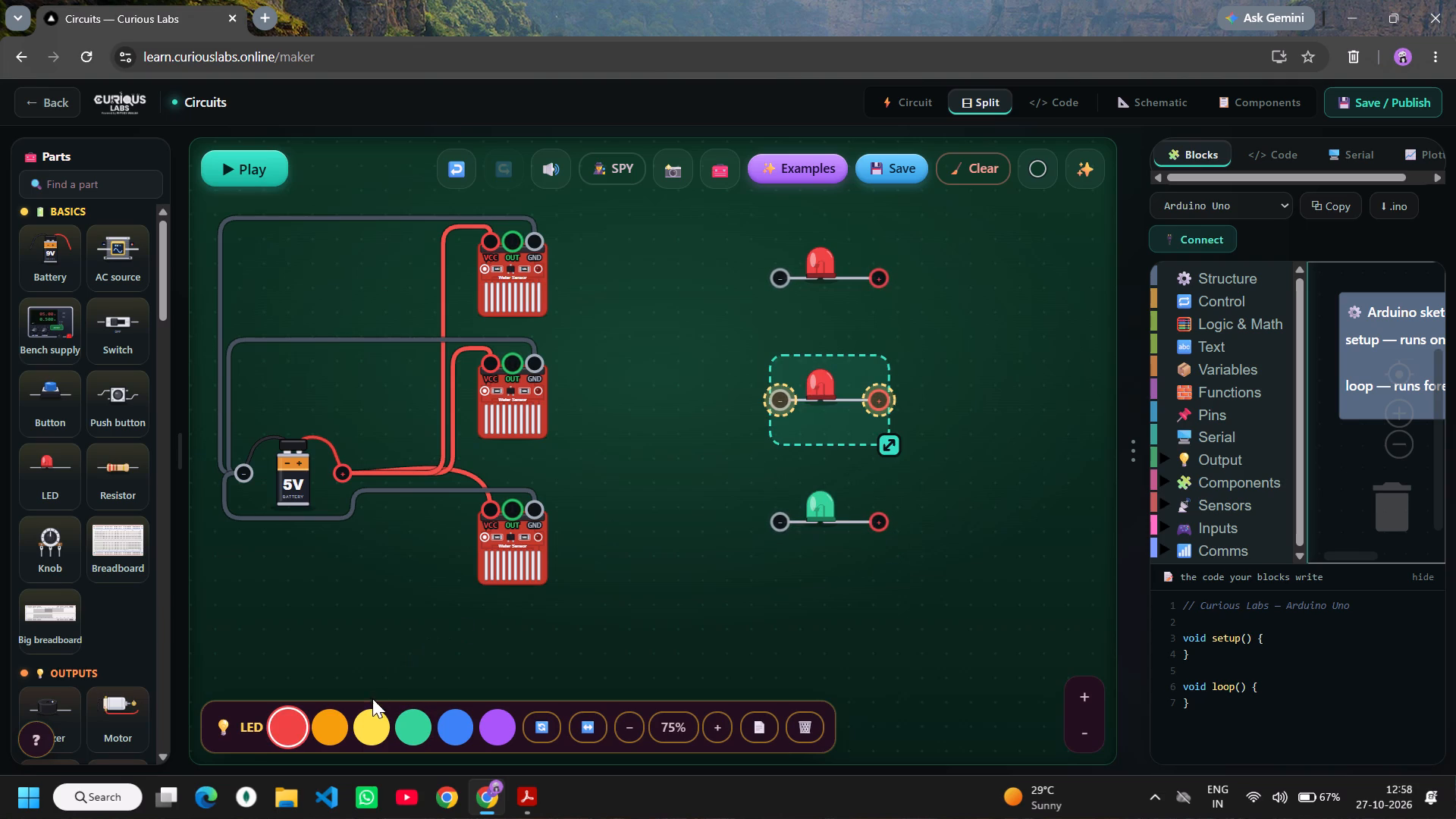
left_click(371, 717)
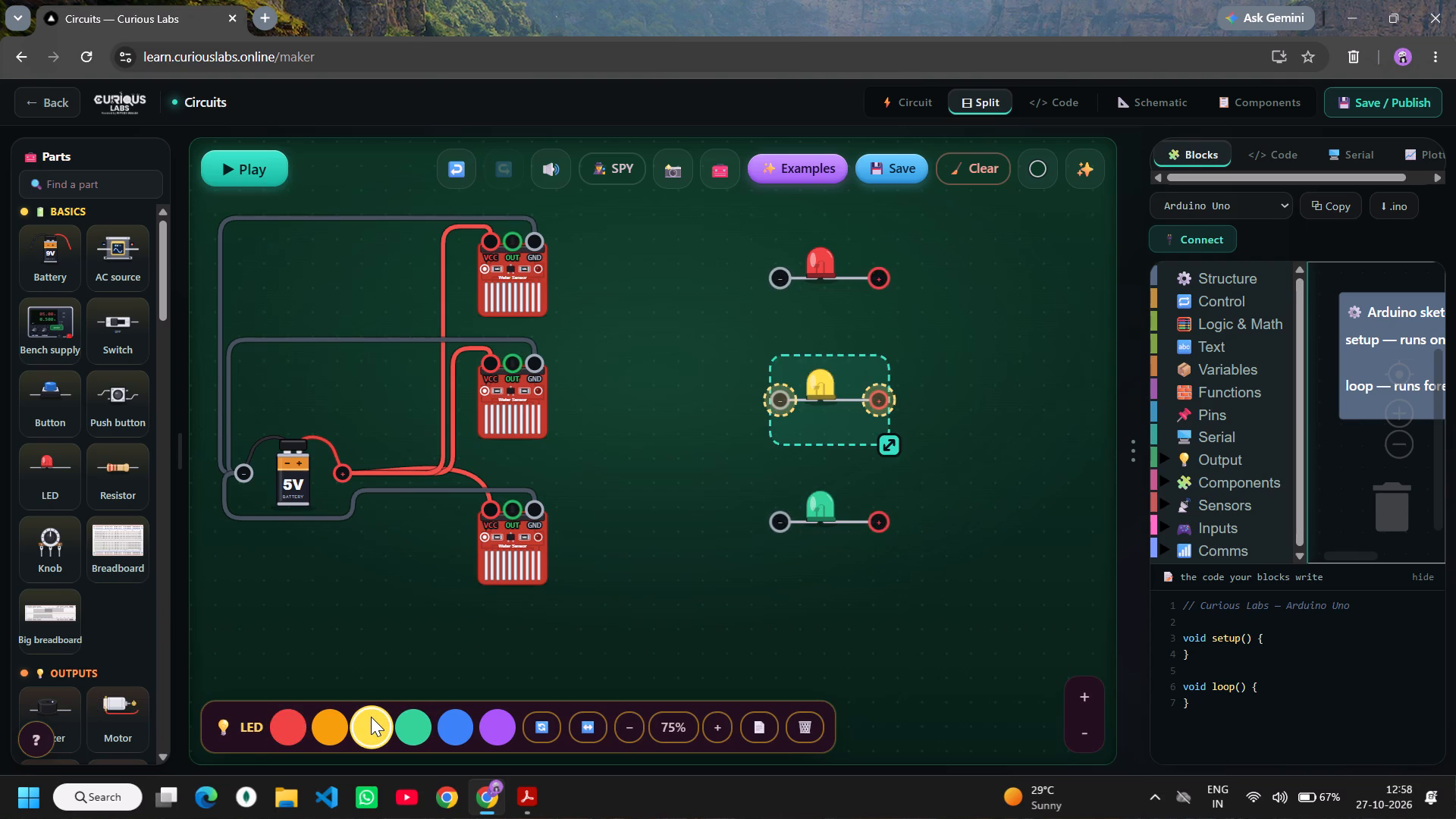
left_click(695, 415)
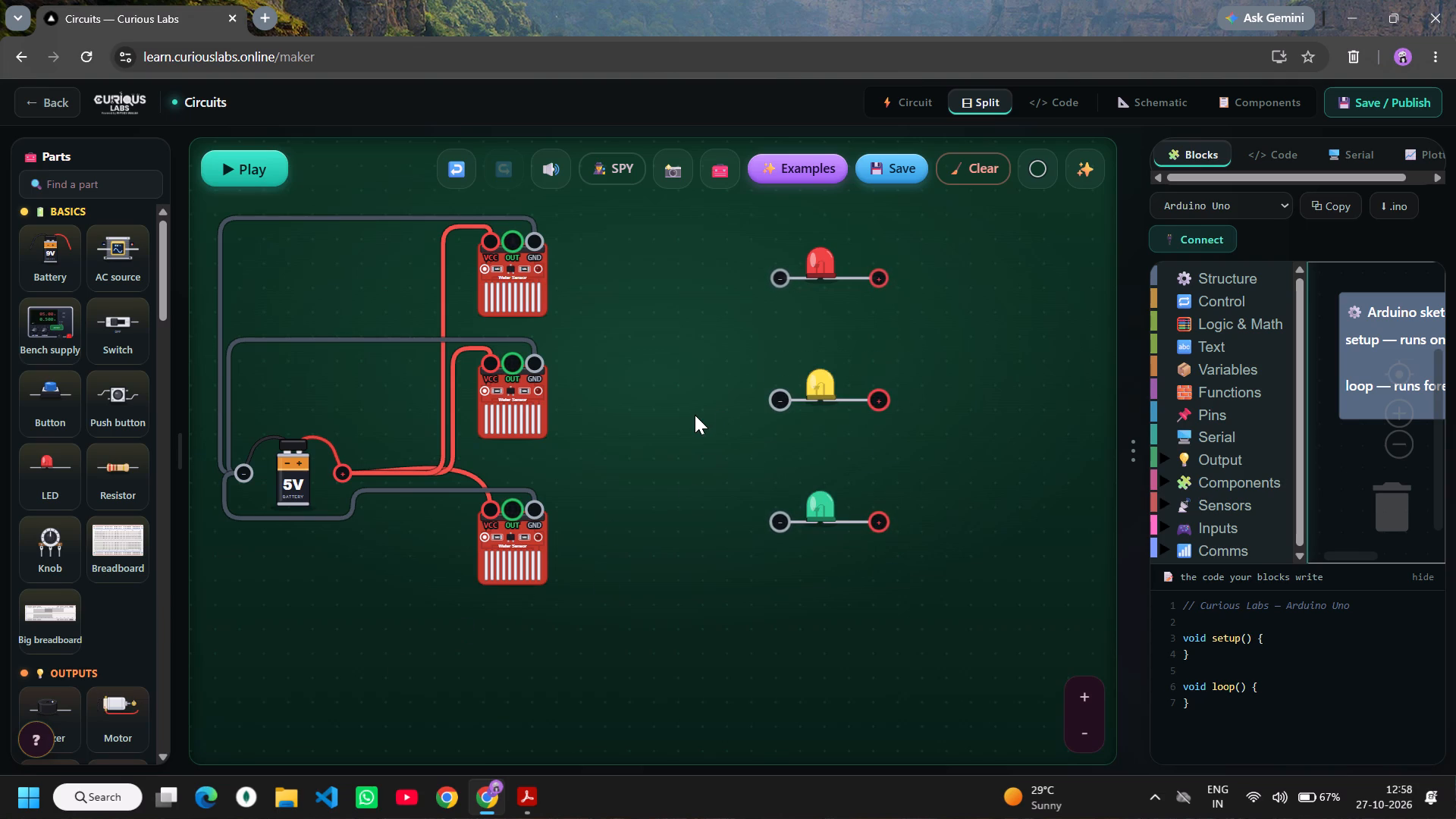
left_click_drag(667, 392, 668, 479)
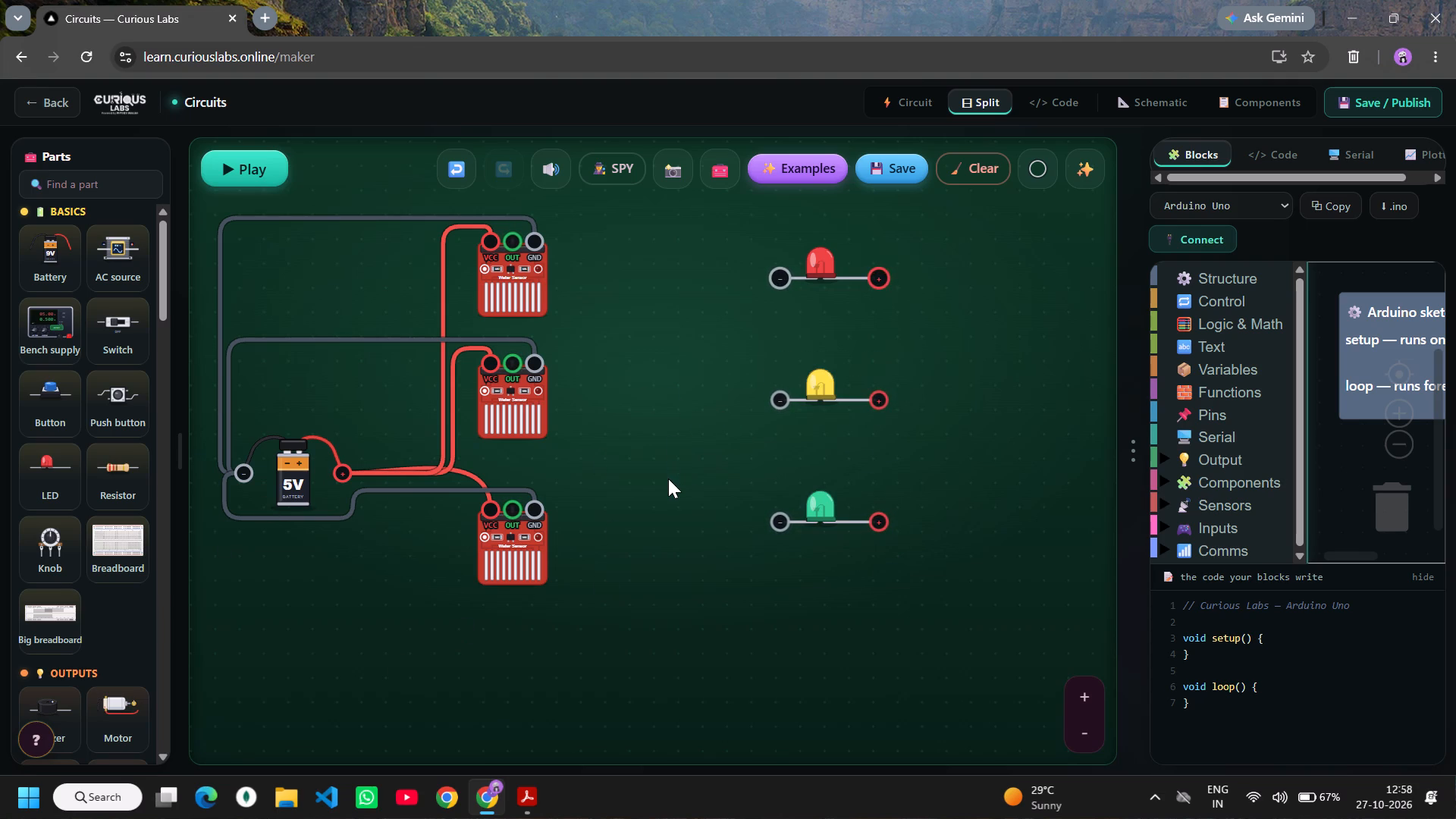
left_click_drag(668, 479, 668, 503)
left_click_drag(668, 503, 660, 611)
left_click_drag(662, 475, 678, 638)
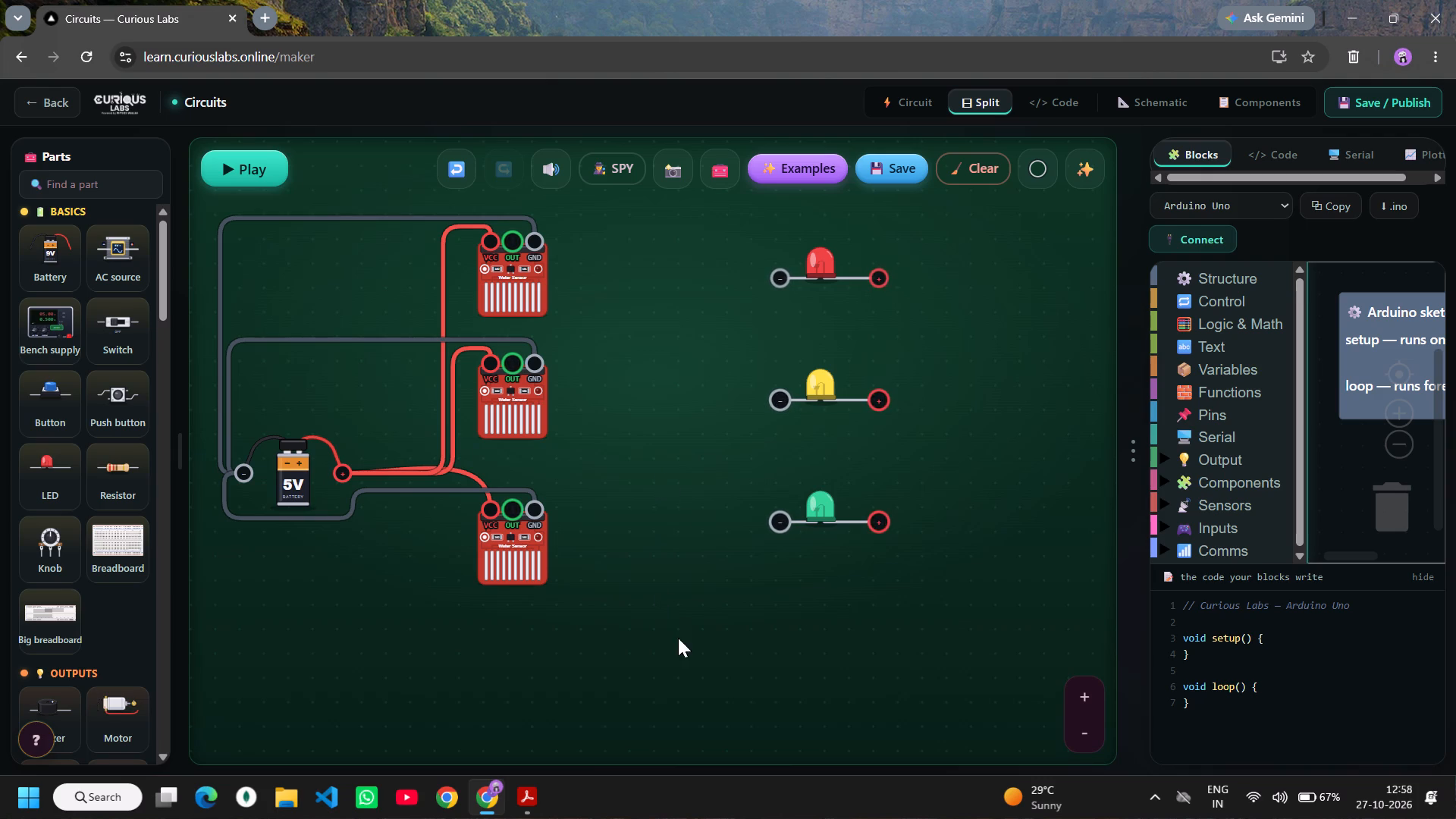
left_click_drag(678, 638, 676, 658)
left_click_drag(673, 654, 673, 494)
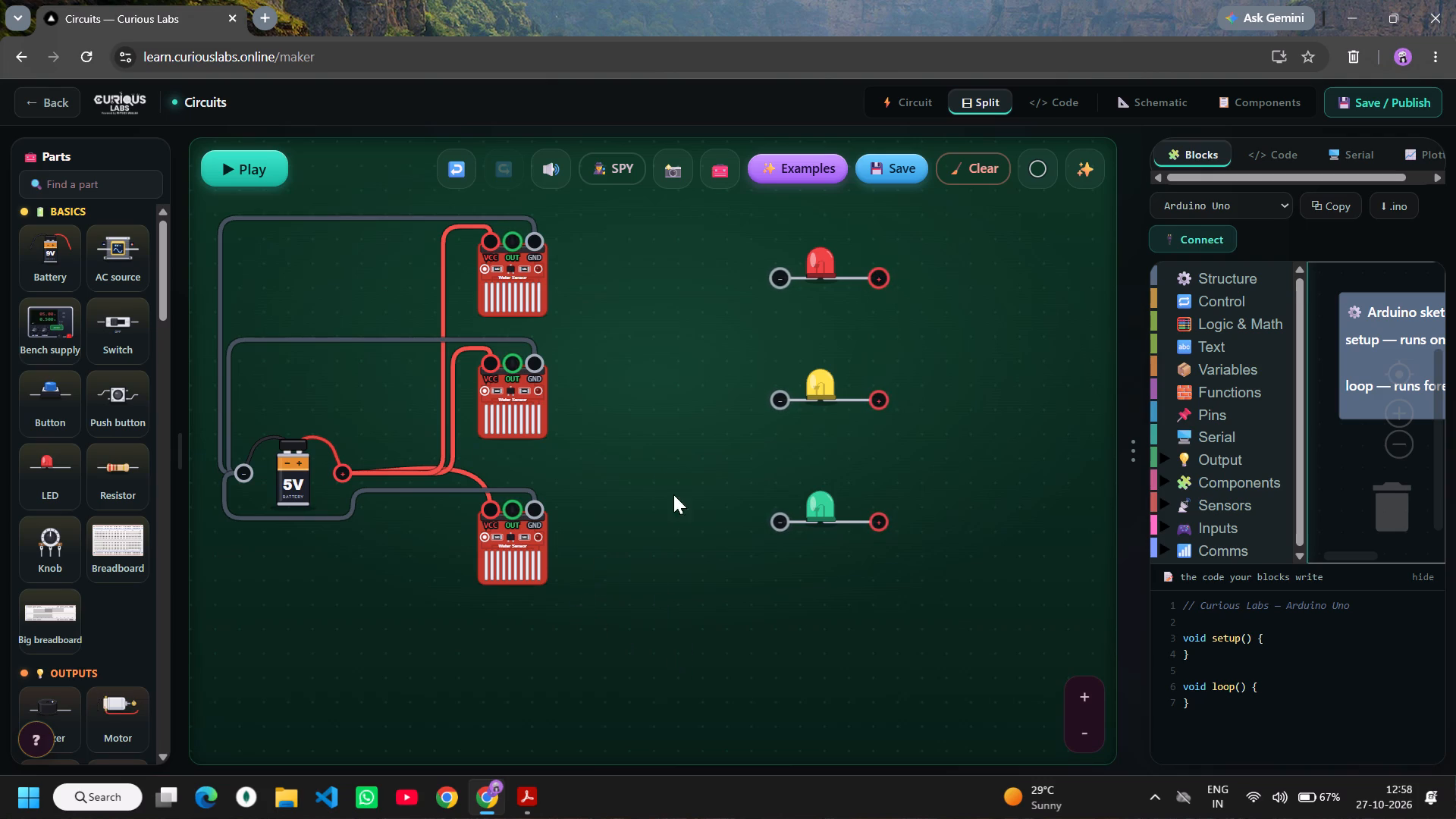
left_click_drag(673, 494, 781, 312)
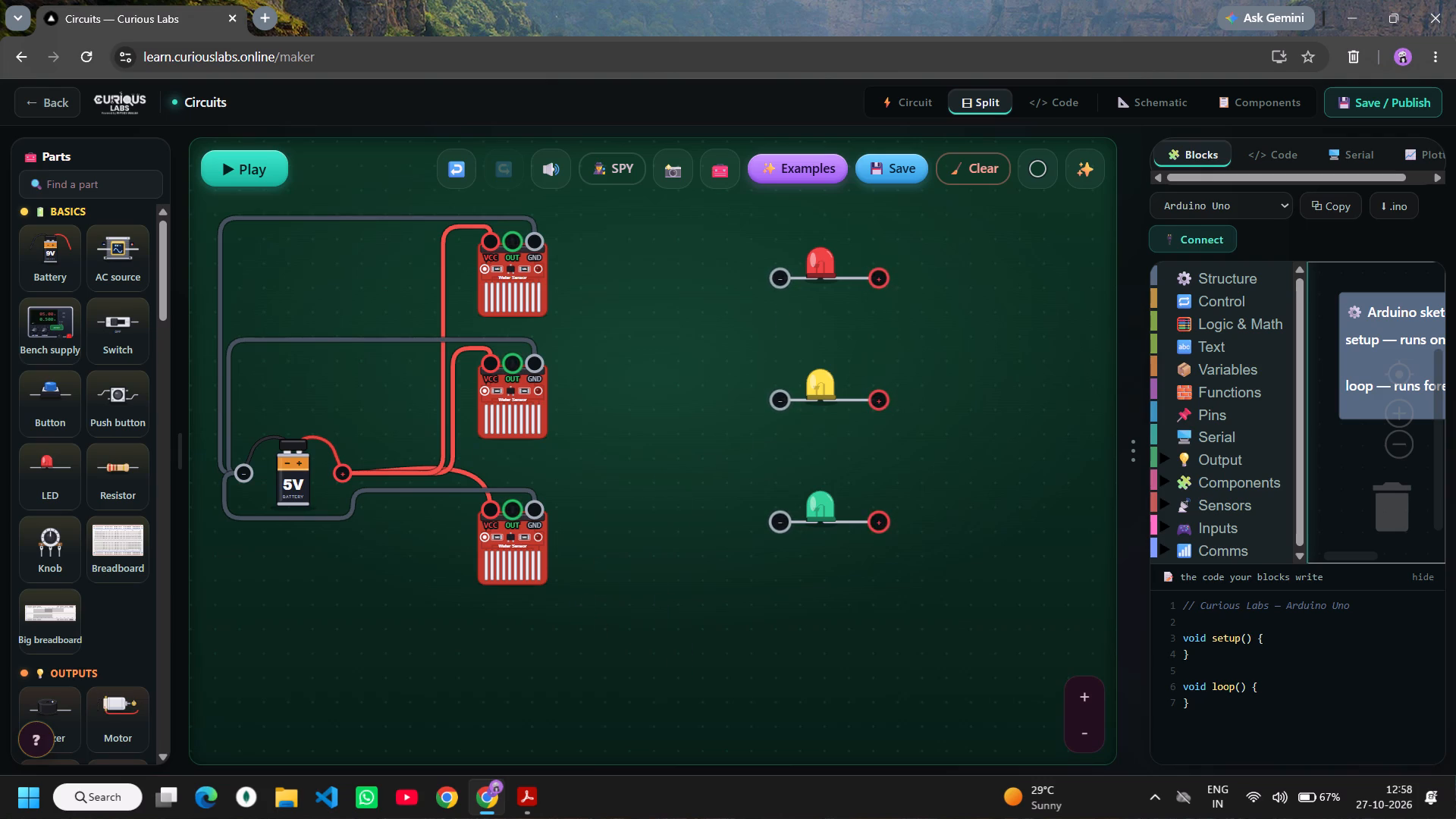
Move the green, yellow and red LEDs down, evenly spaced in one column, leaving room above the red LED.
left_click_drag(818, 503, 830, 610)
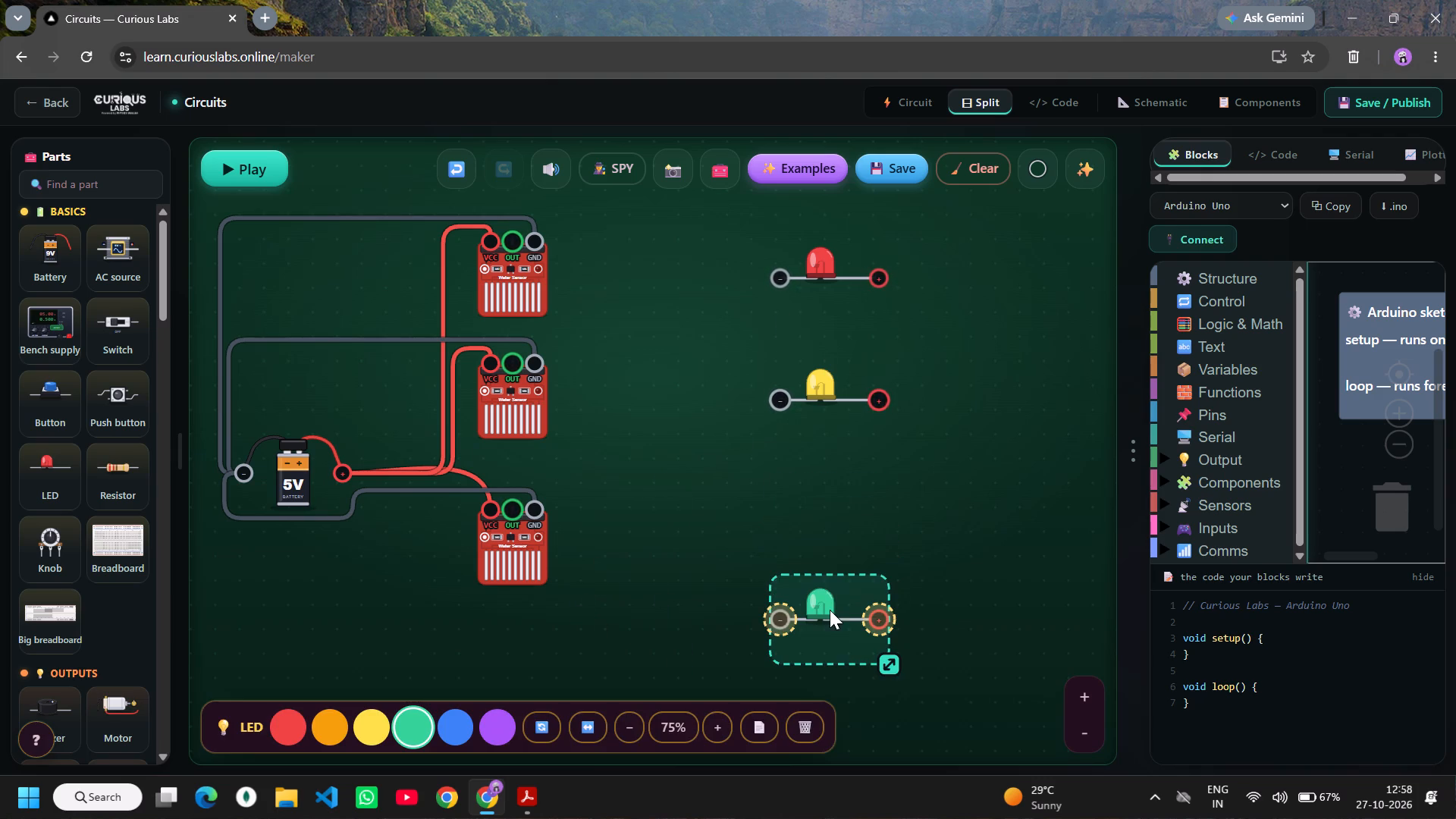
left_click_drag(830, 610, 829, 610)
left_click_drag(821, 389, 826, 502)
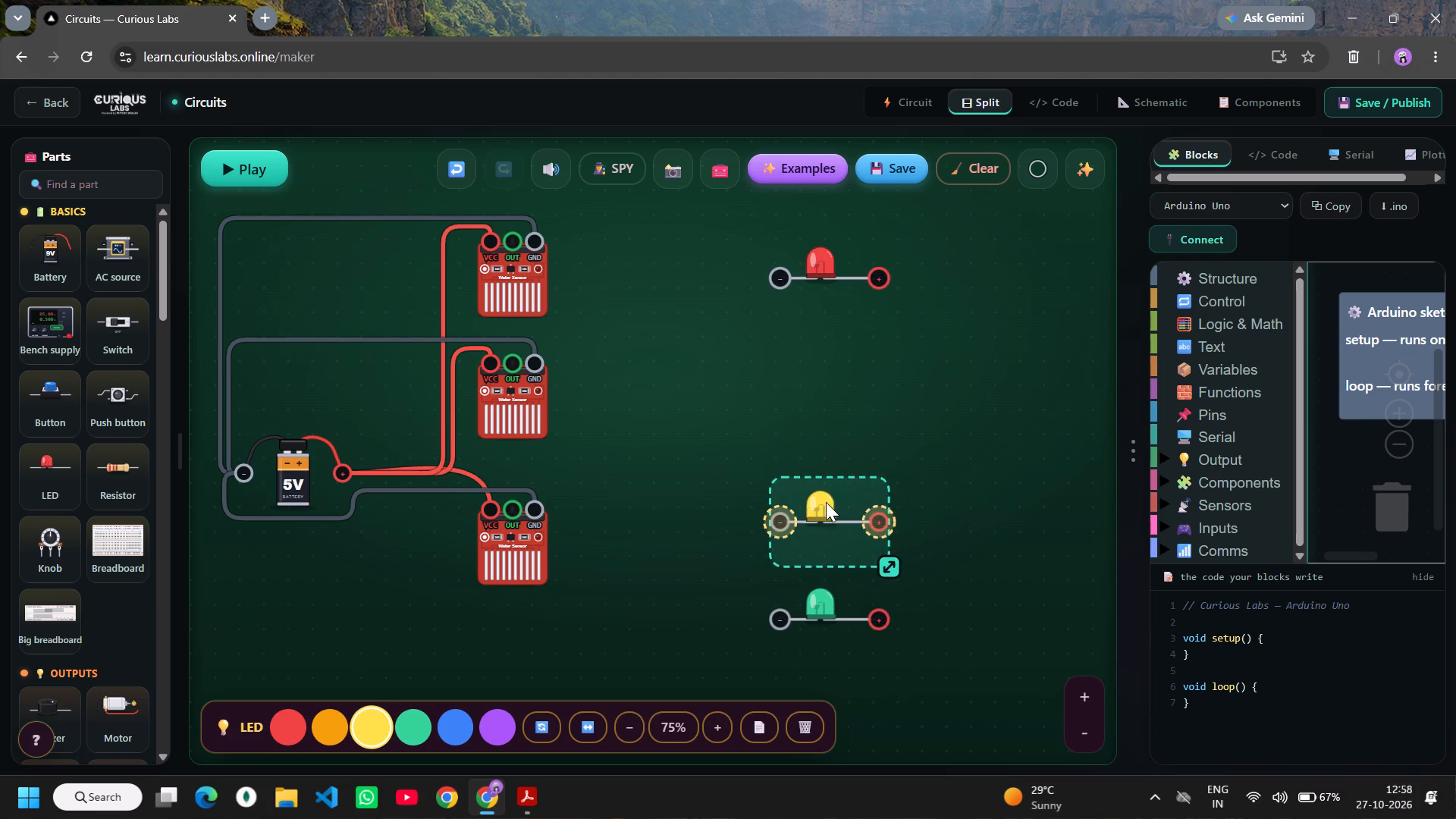
left_click_drag(826, 502, 822, 489)
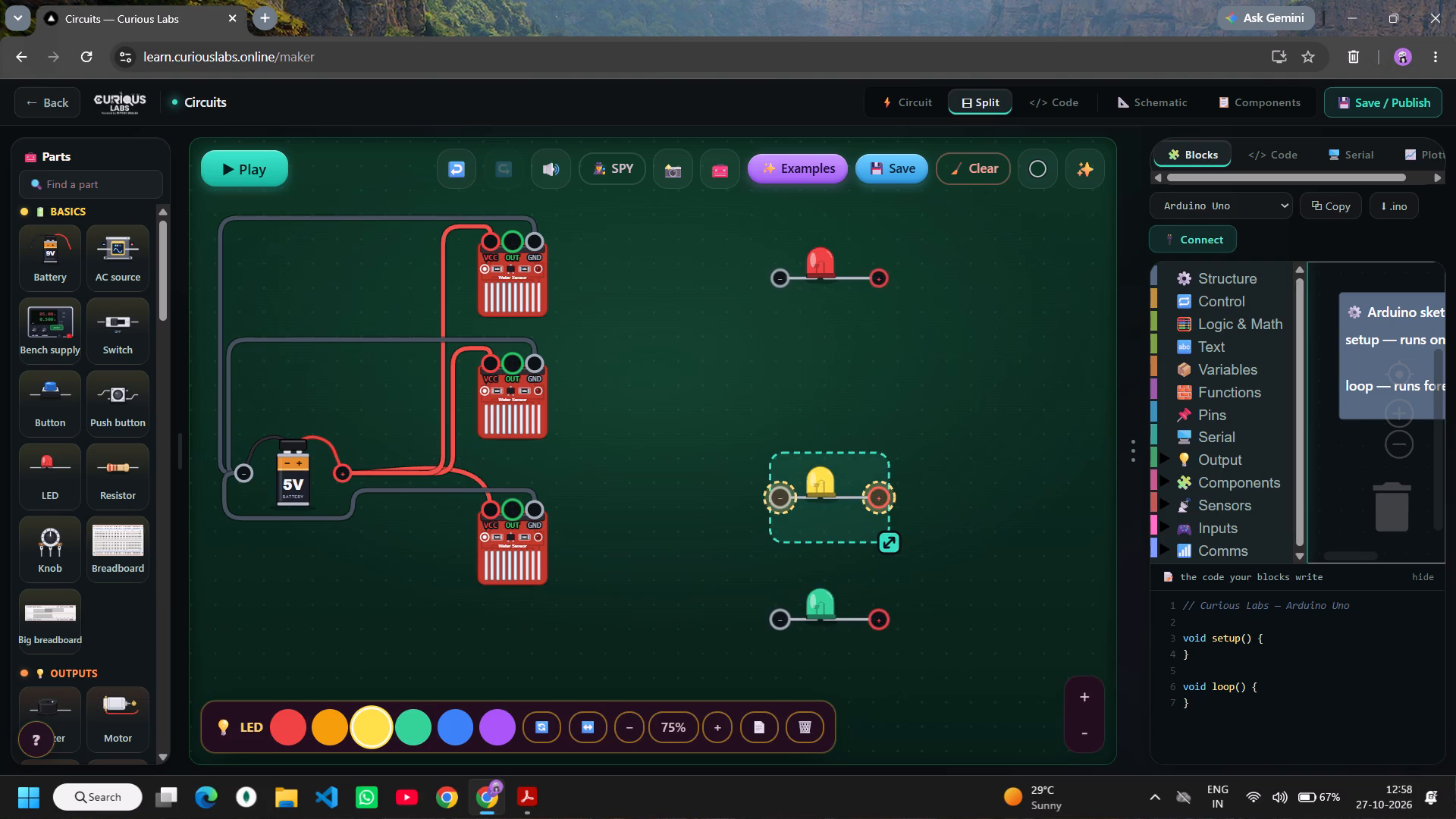
left_click_drag(816, 270, 819, 373)
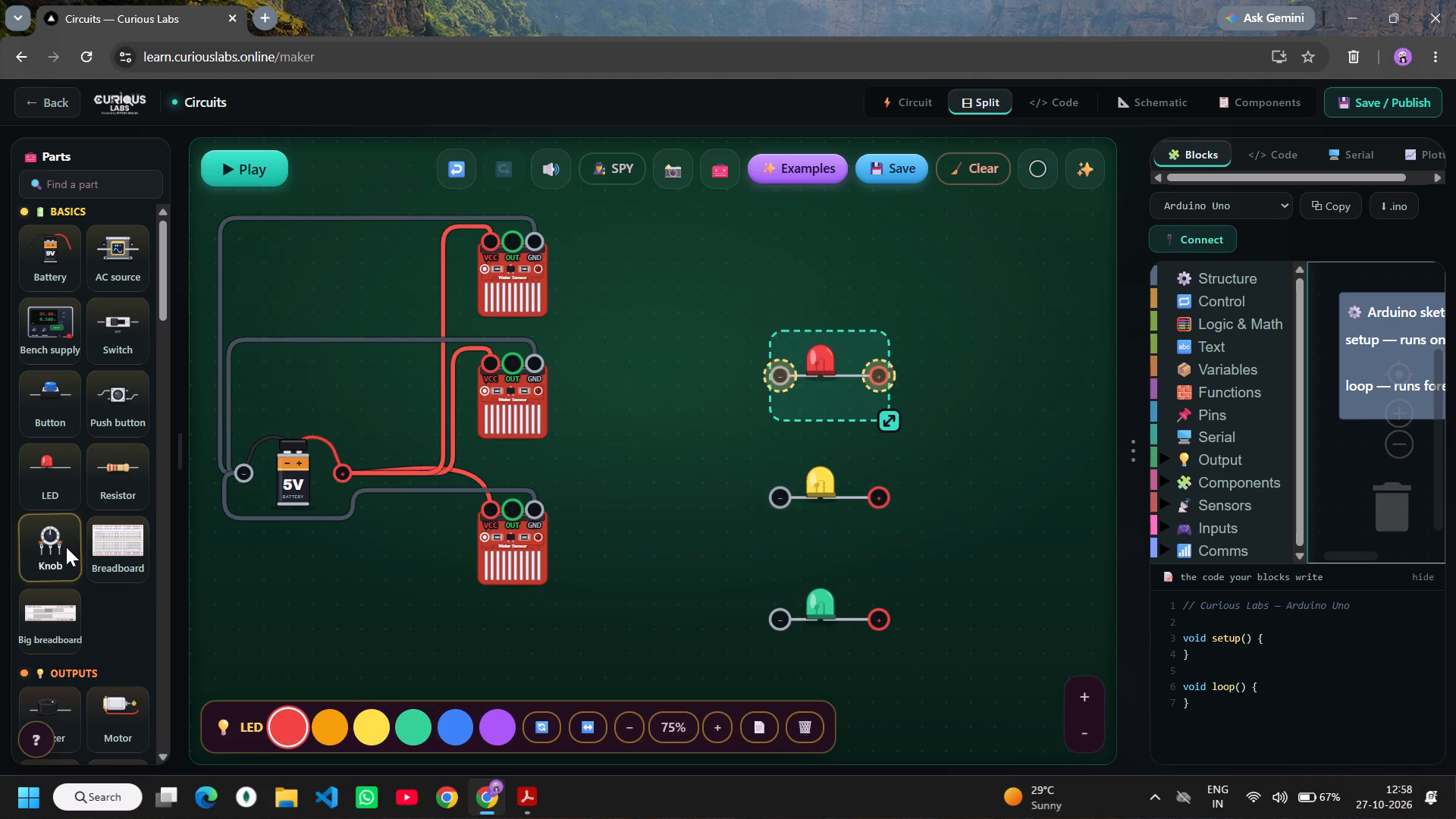
Add a Buzzer above the red LED, scale it to 75% and align it with the LED column.
left_click_drag(59, 706, 531, 375)
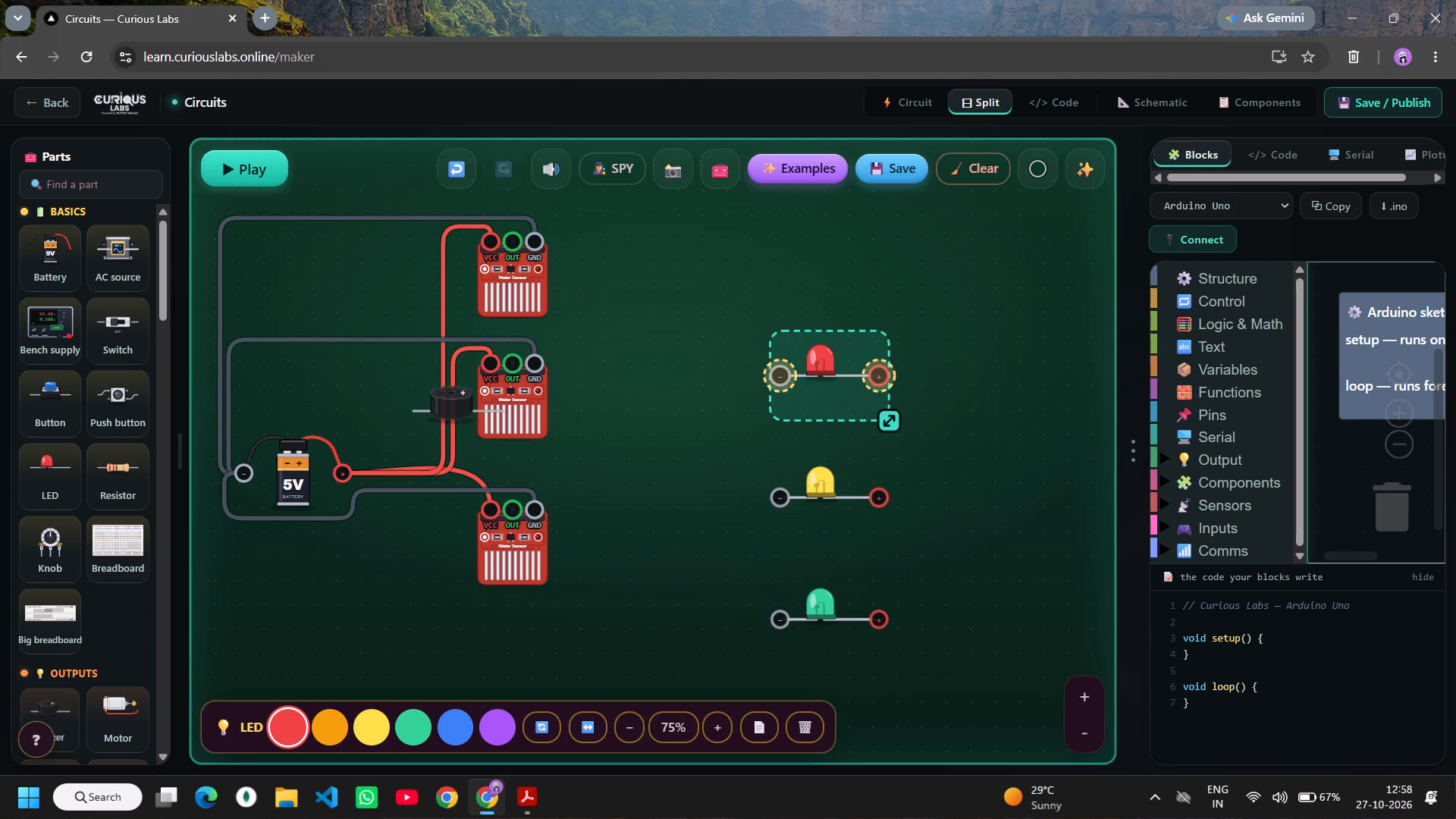
left_click_drag(531, 375, 824, 251)
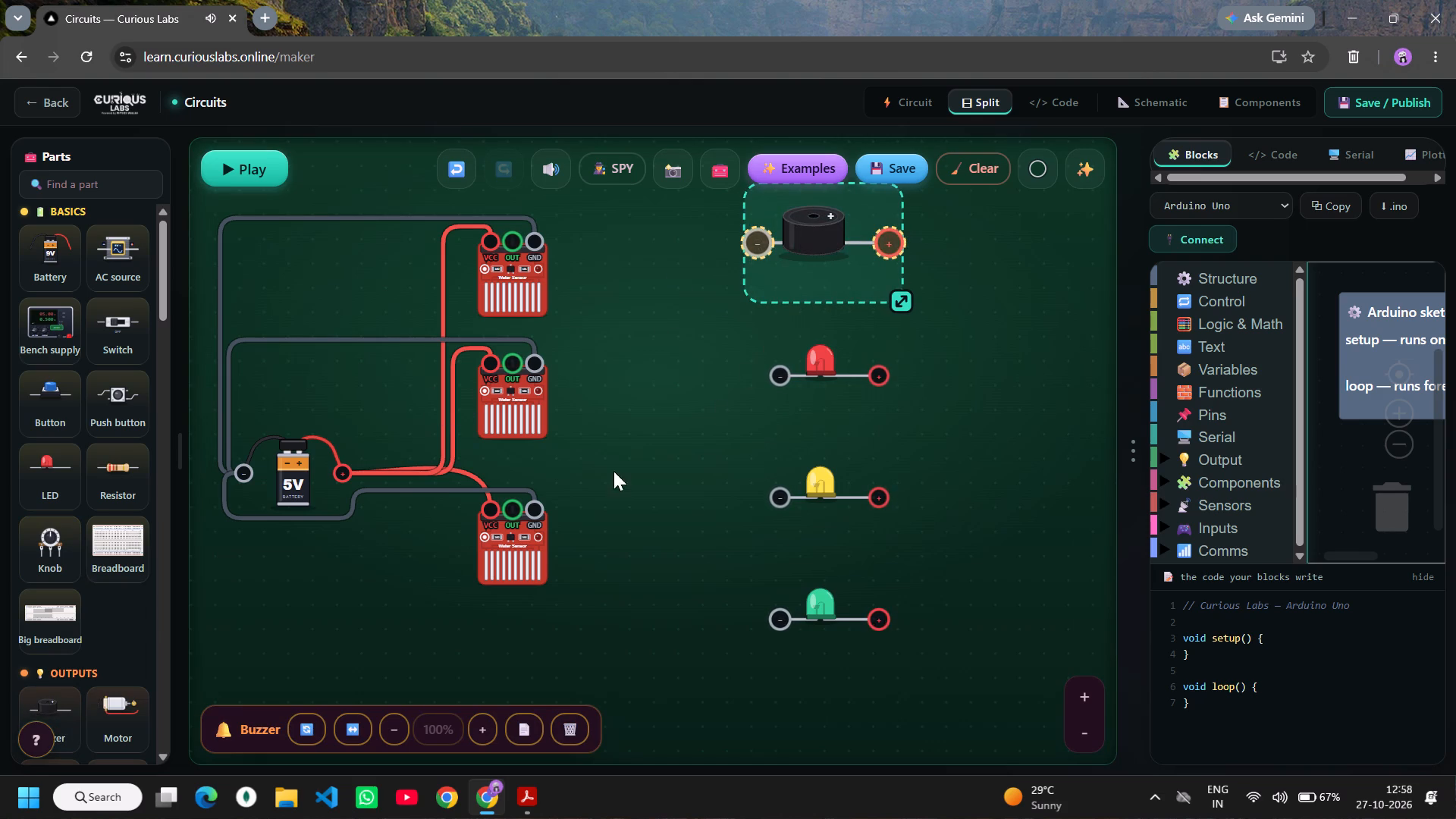
left_click(401, 720)
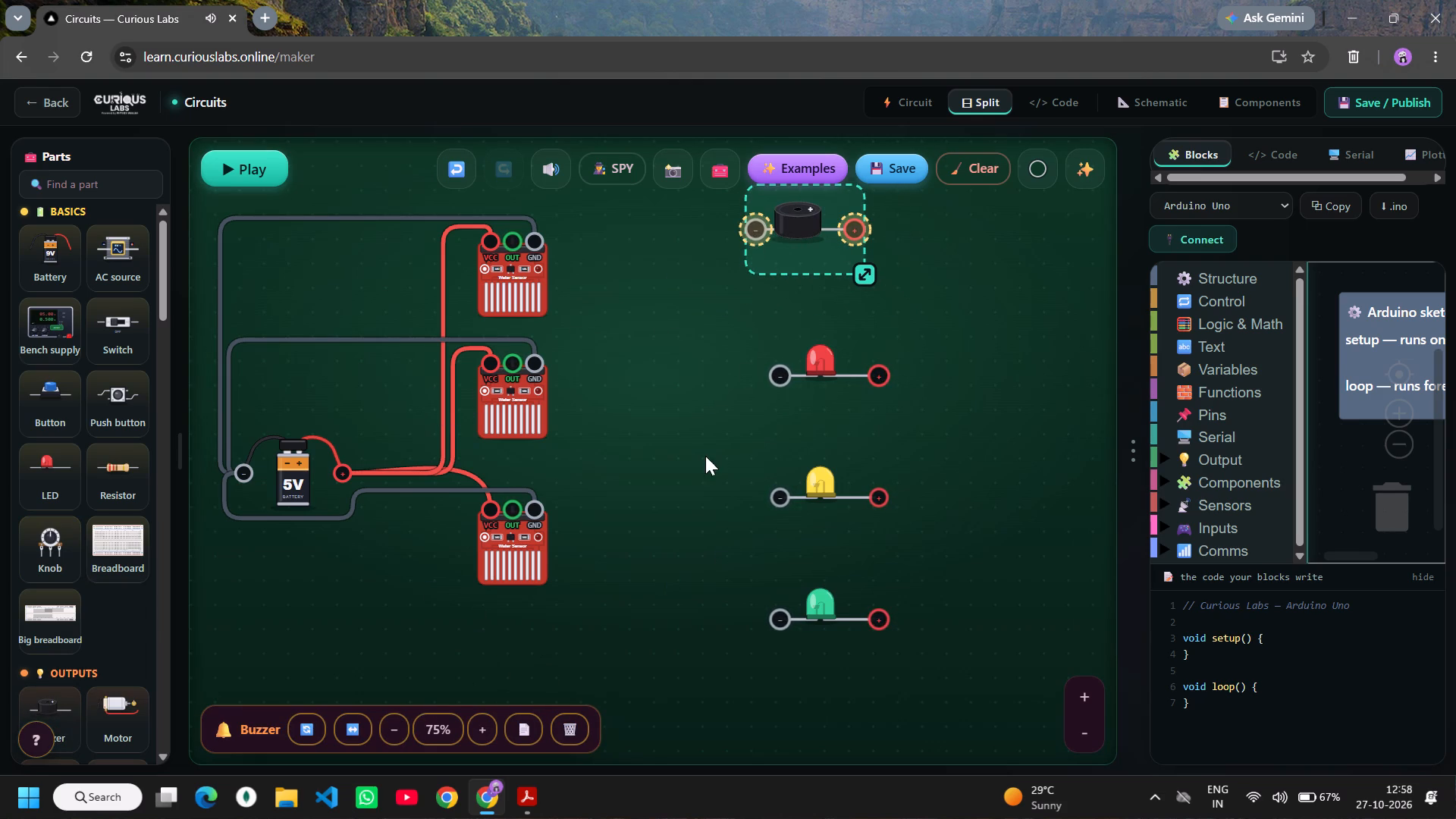
left_click_drag(806, 218, 819, 258)
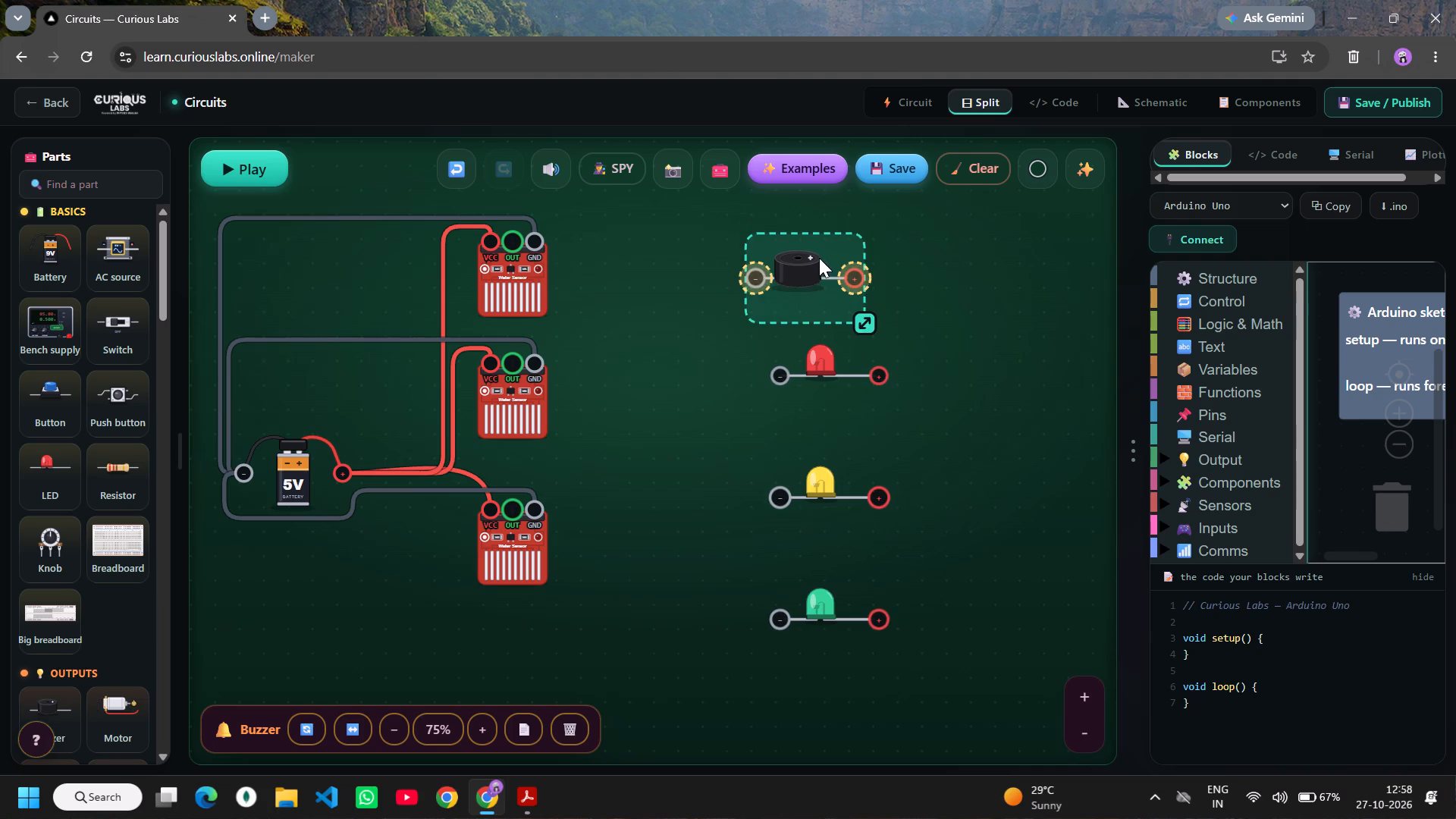
left_click_drag(819, 258, 822, 258)
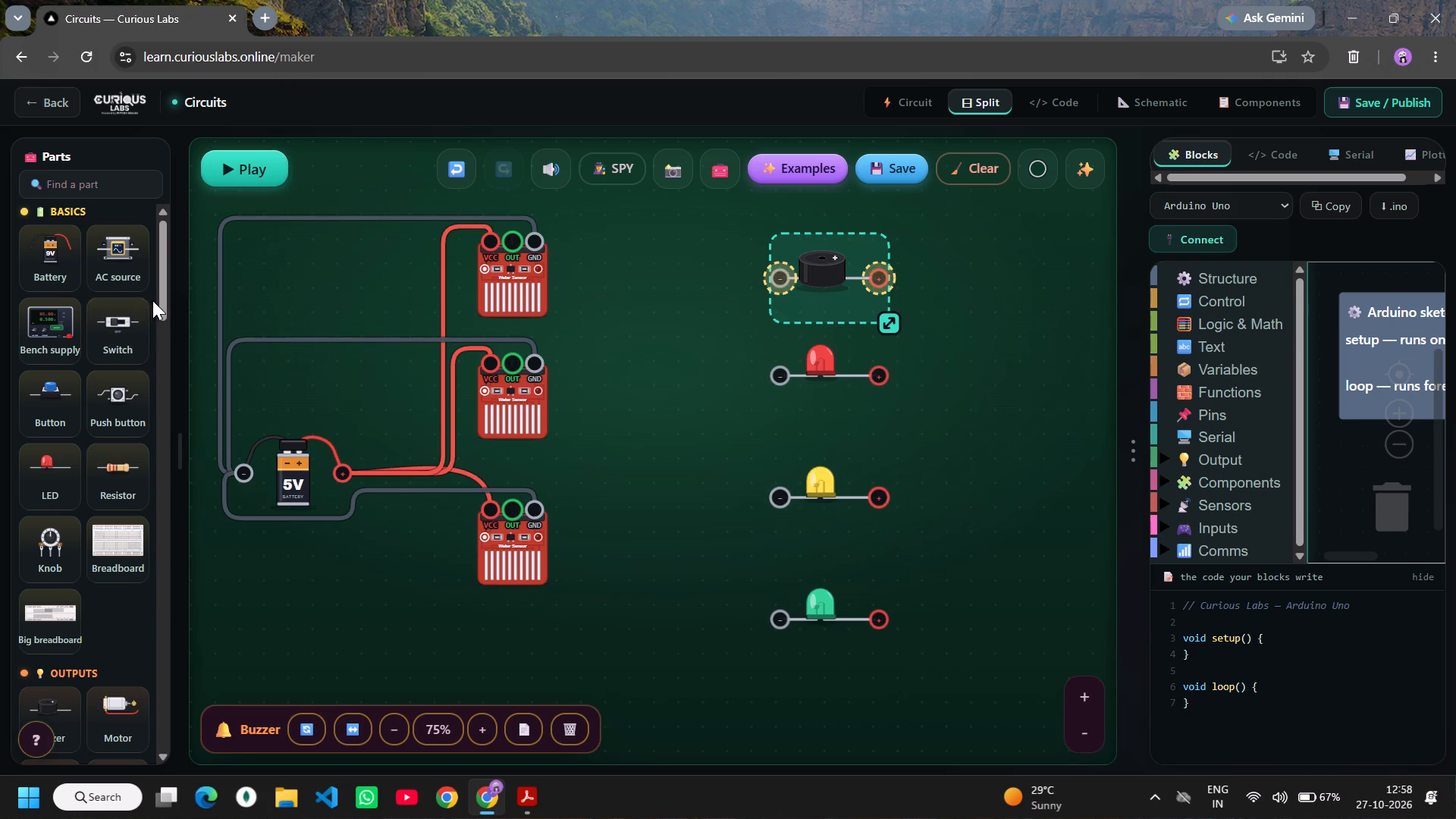
Add a Resistor between the water sensors and the red LED, level with the LED, and scale it to 75%.
left_click_drag(126, 464, 629, 300)
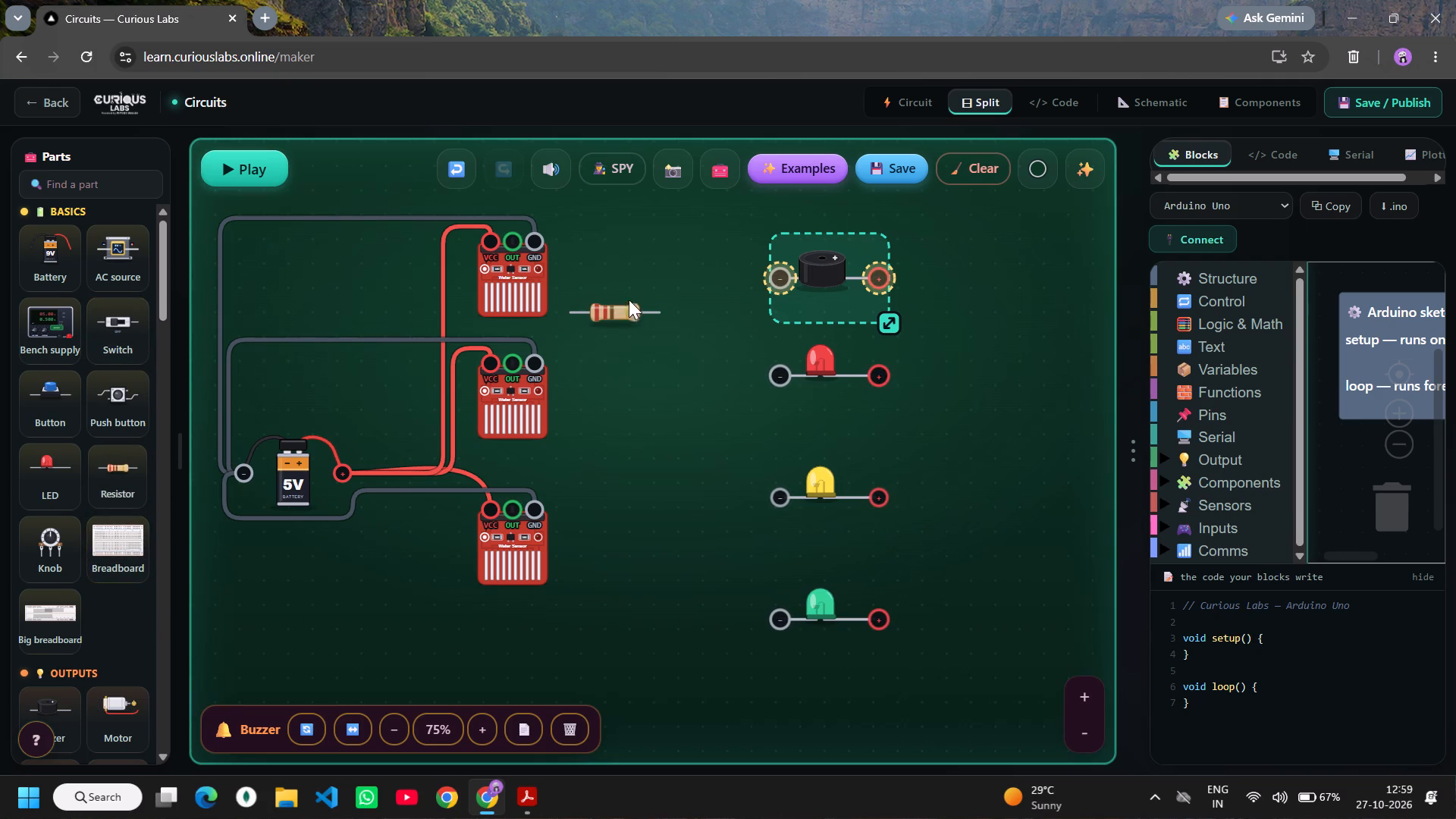
left_click_drag(629, 300, 671, 378)
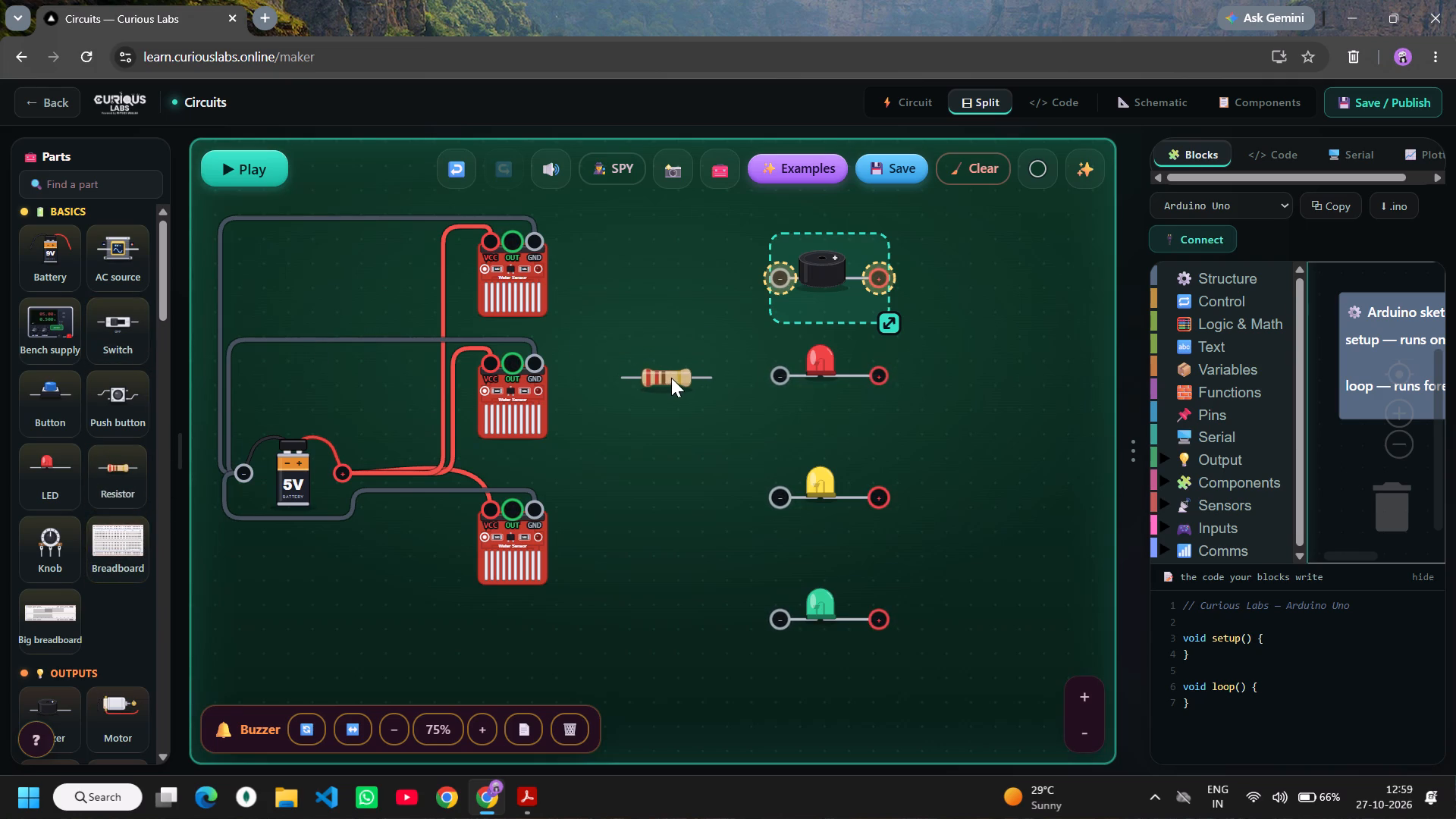
left_click_drag(671, 378, 686, 385)
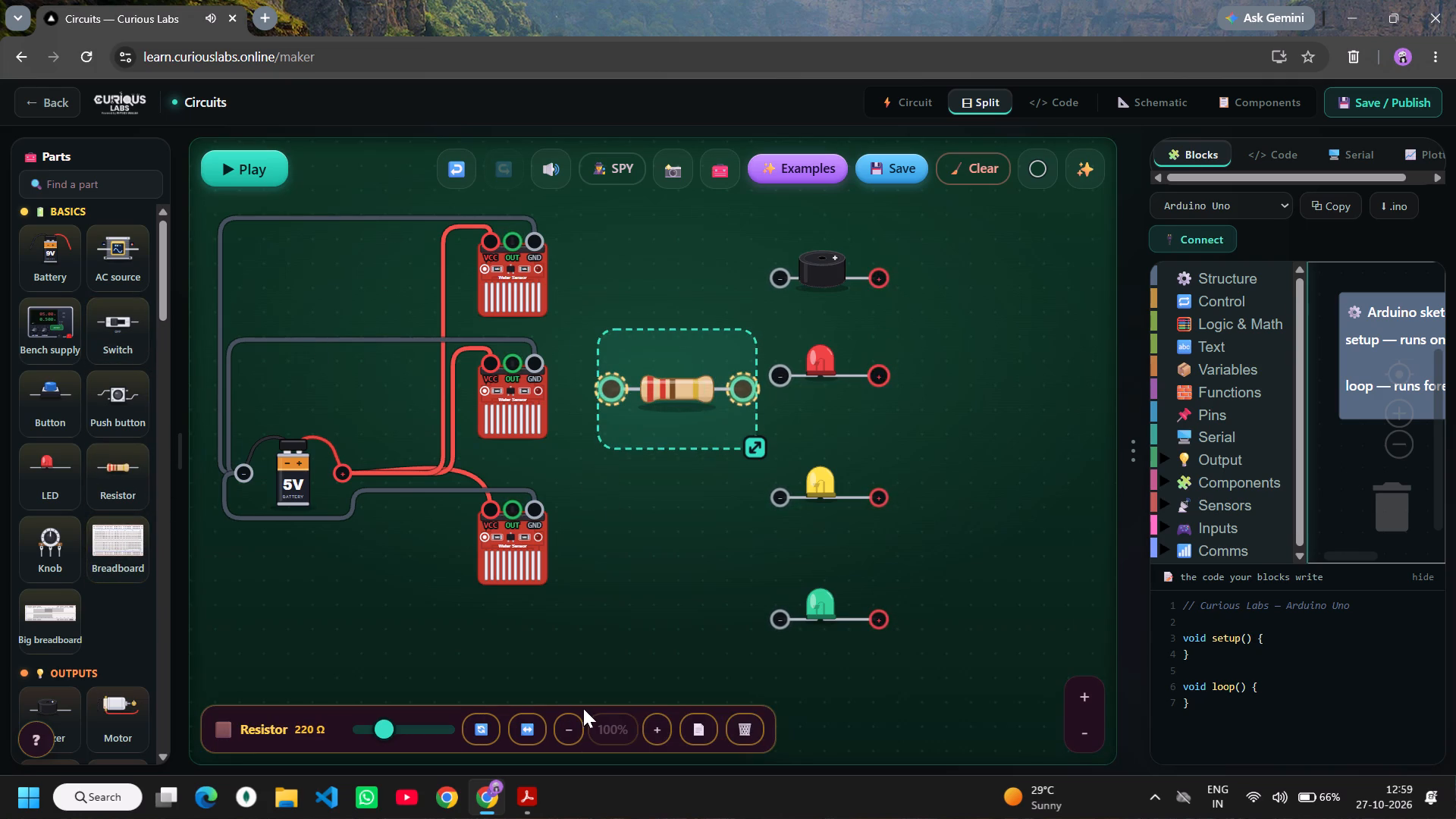
left_click(563, 723)
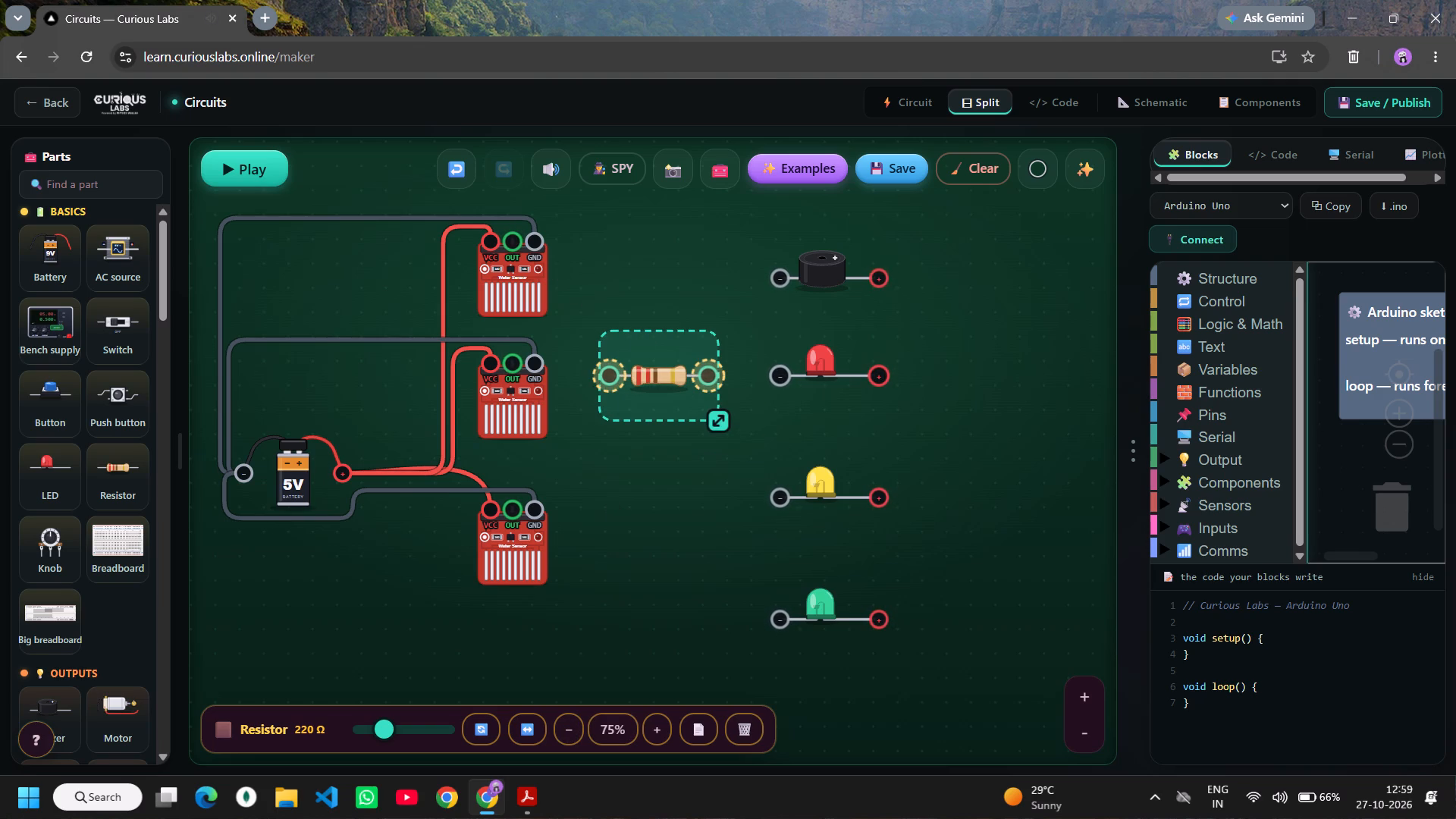
Wire the top water sensor's OUT pin to the resistor's near end and the resistor's other end to the red LED's positive terminal.
left_click_drag(513, 244, 605, 371)
left_click_drag(605, 371, 695, 371)
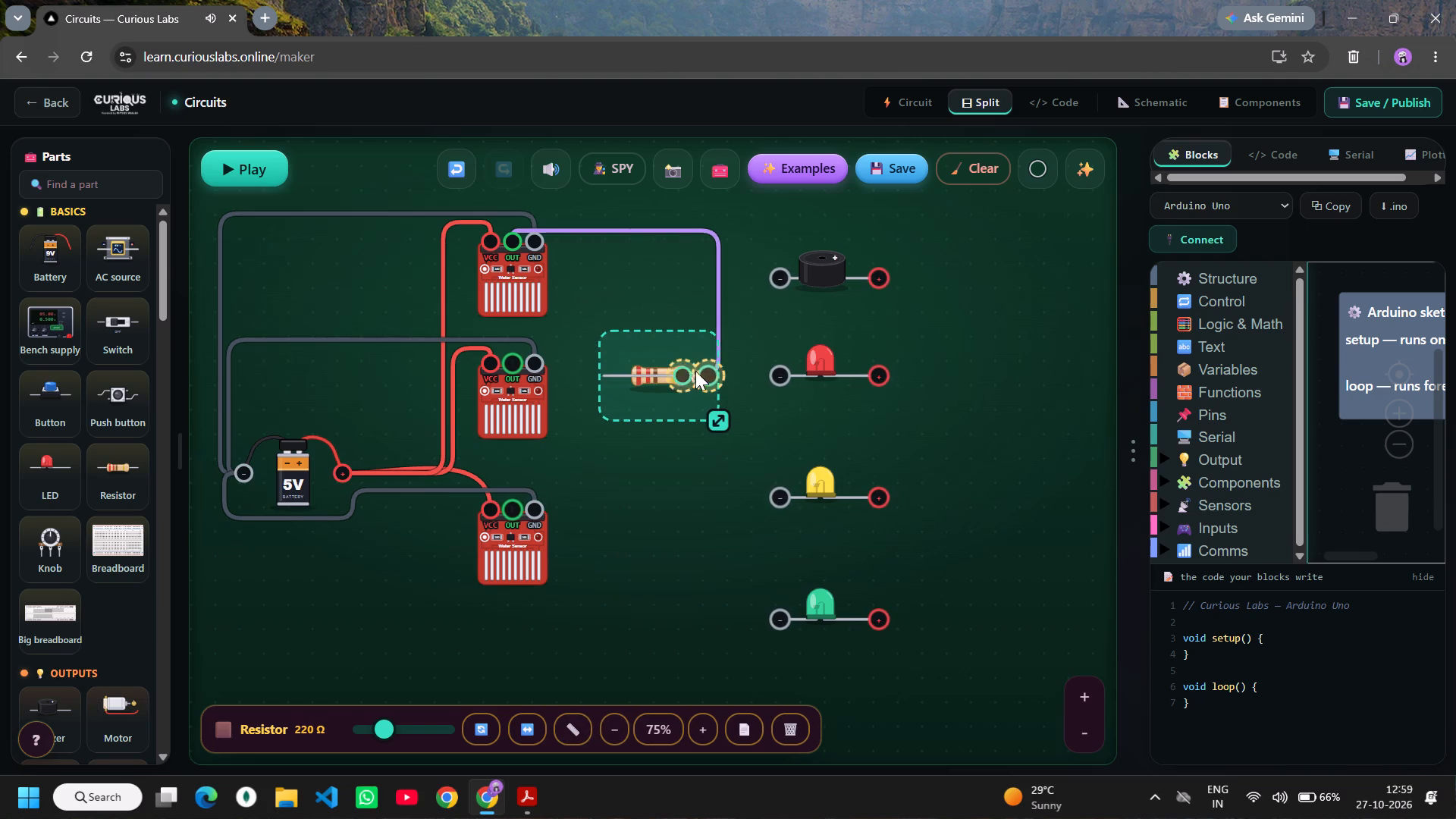
left_click_drag(695, 371, 624, 366)
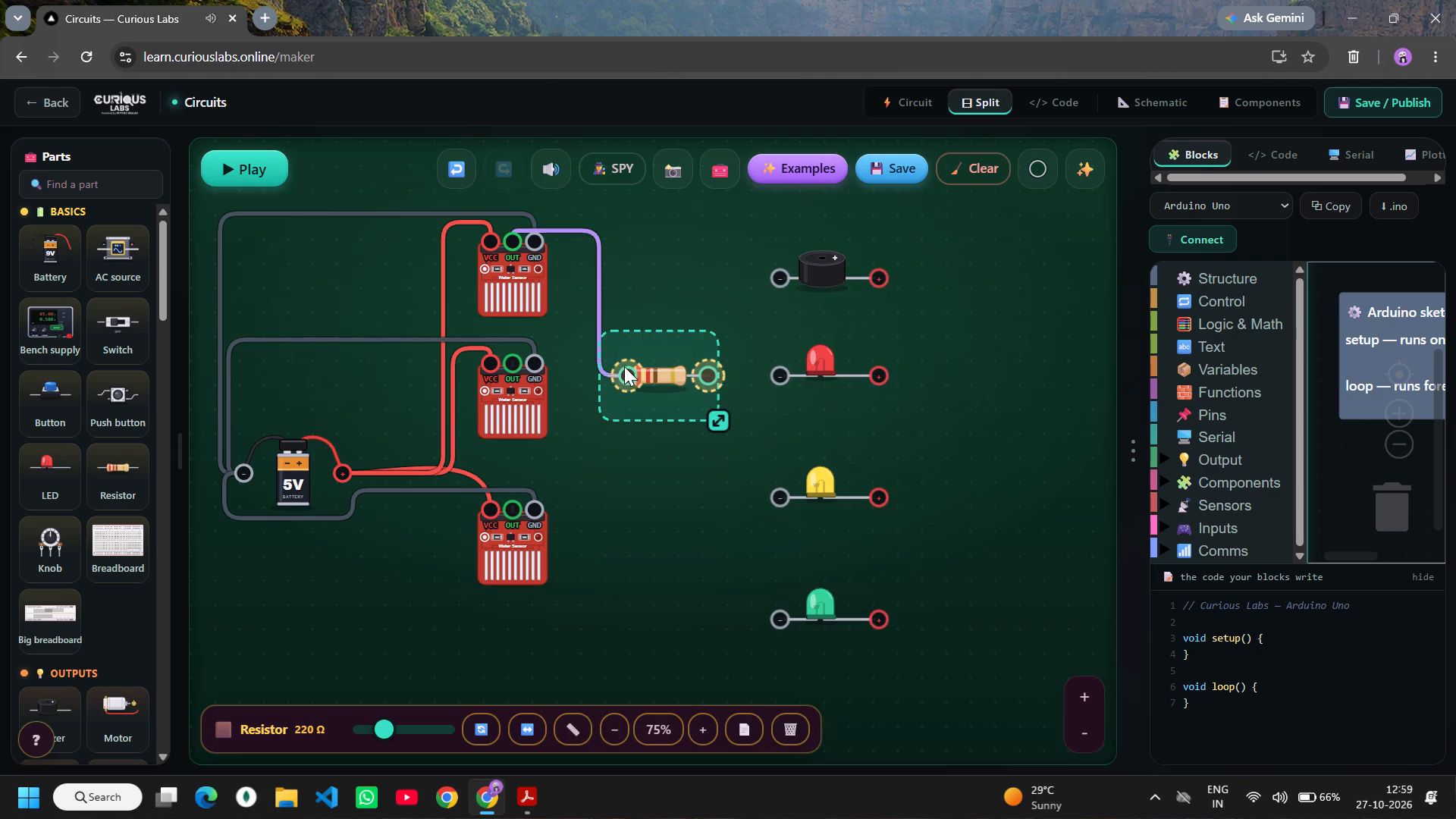
left_click_drag(624, 366, 613, 369)
left_click(613, 369)
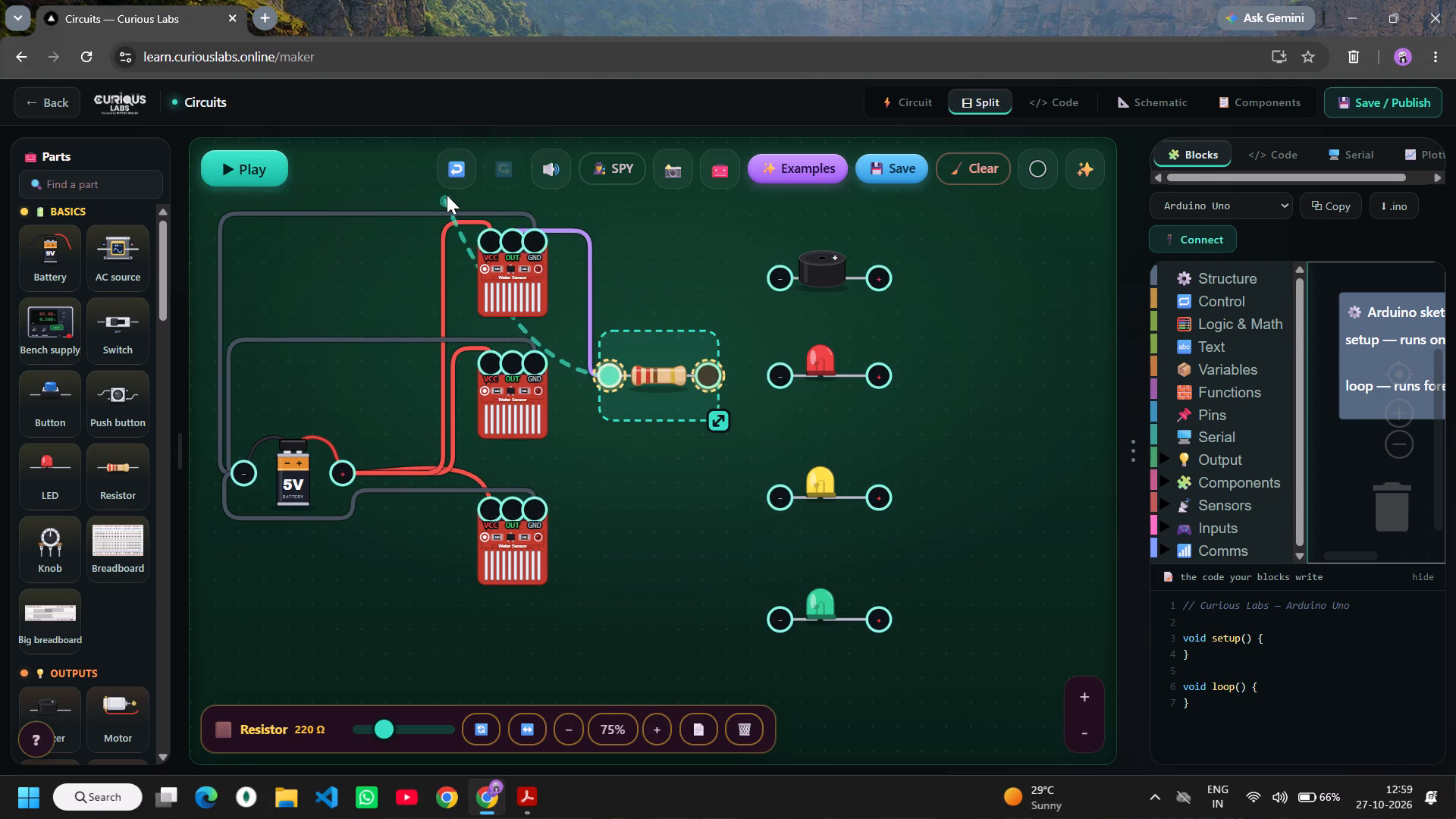
left_click(455, 165)
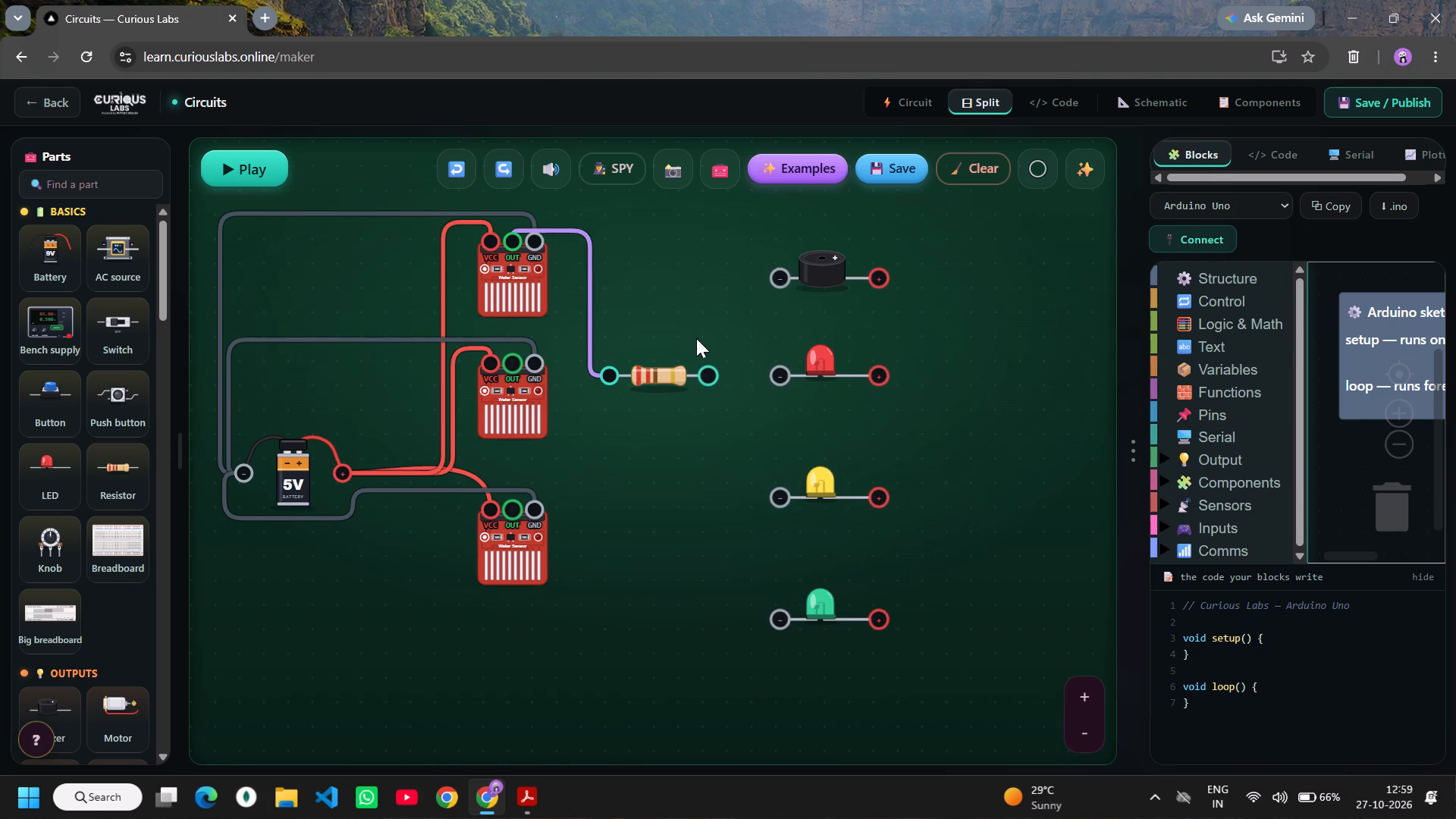
left_click(704, 378)
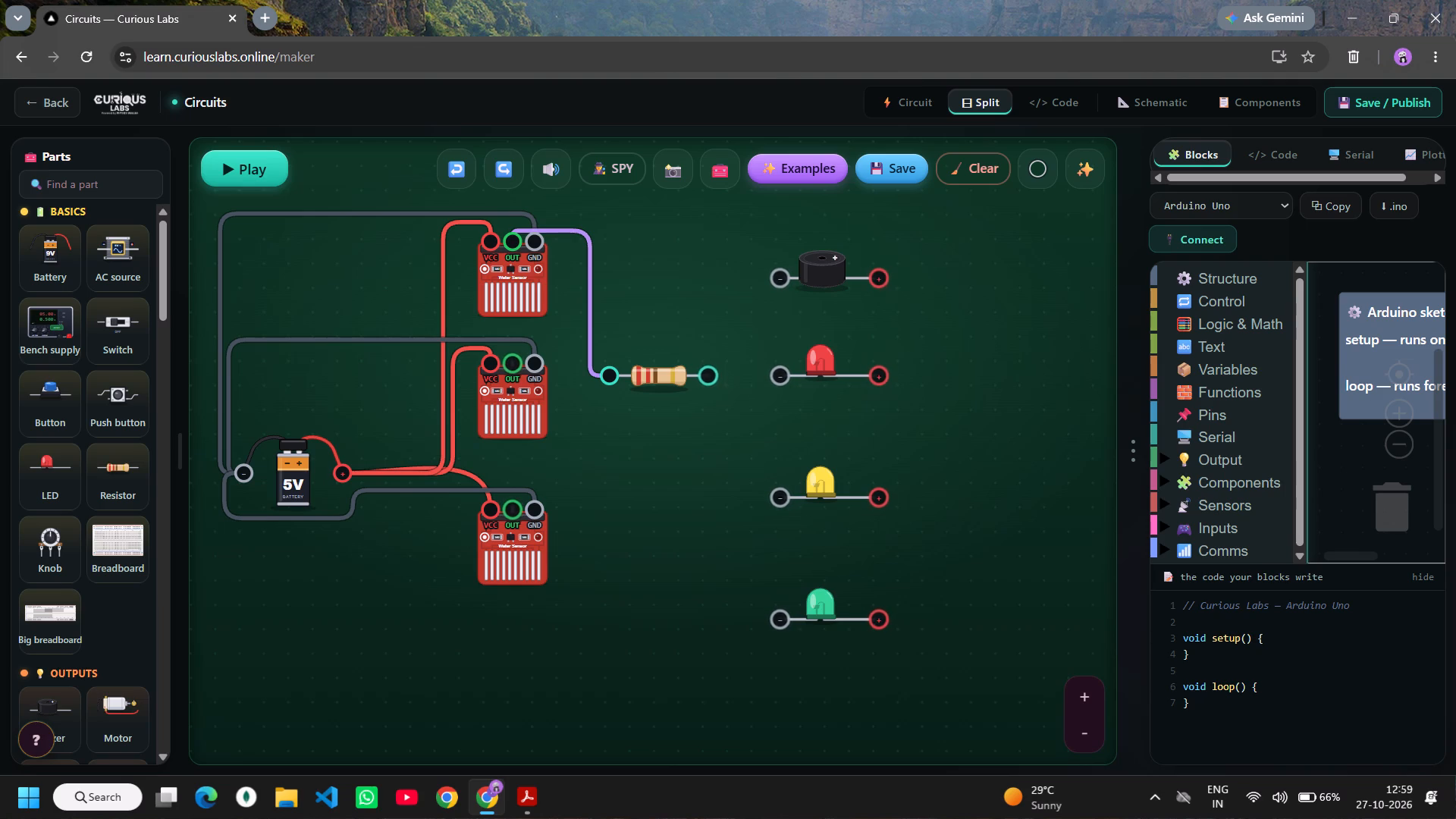
left_click(883, 376)
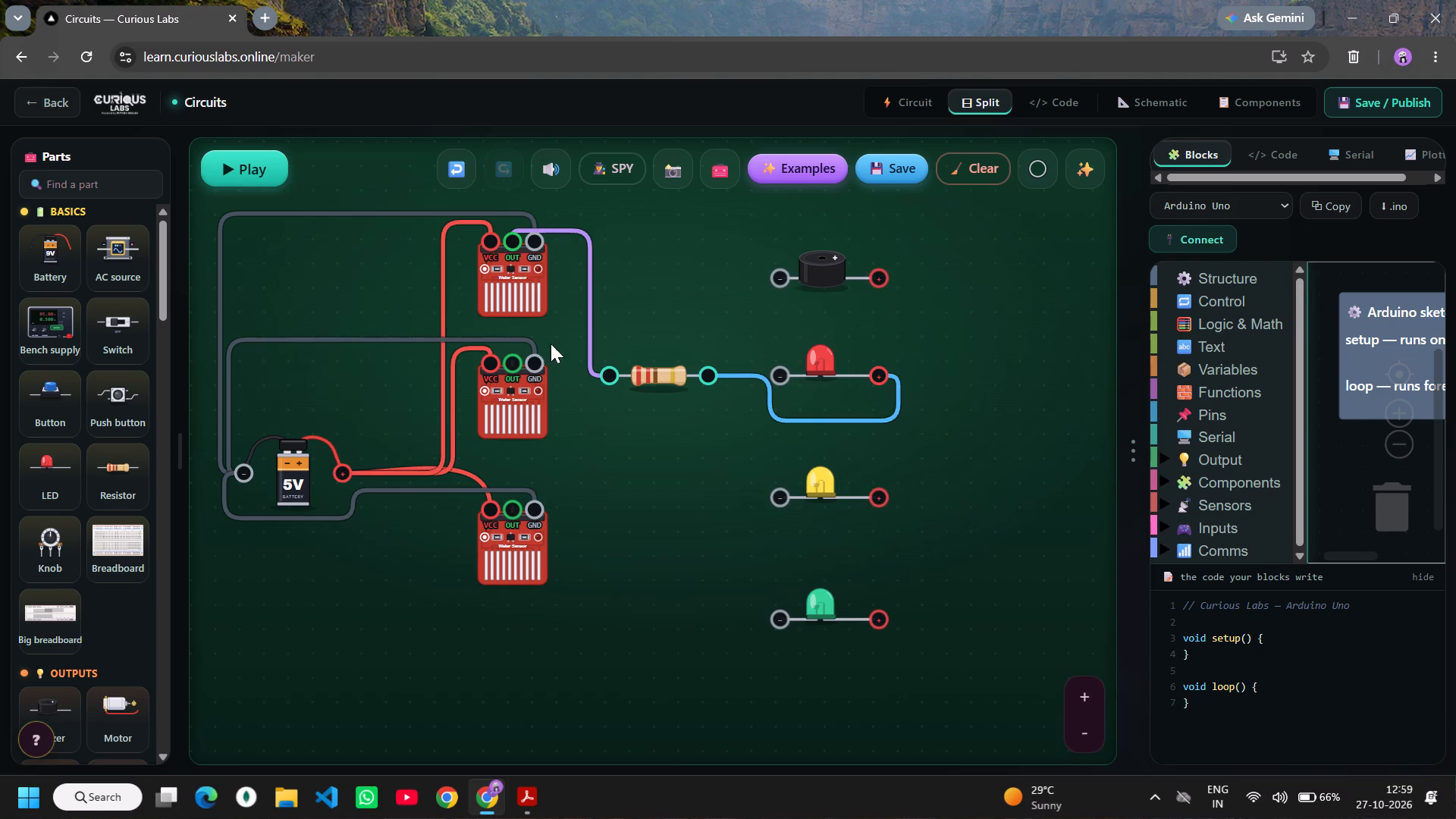
Add a second Resistor, scale it to 75% and align it below the first one, near the yellow LED's level.
left_click(123, 488)
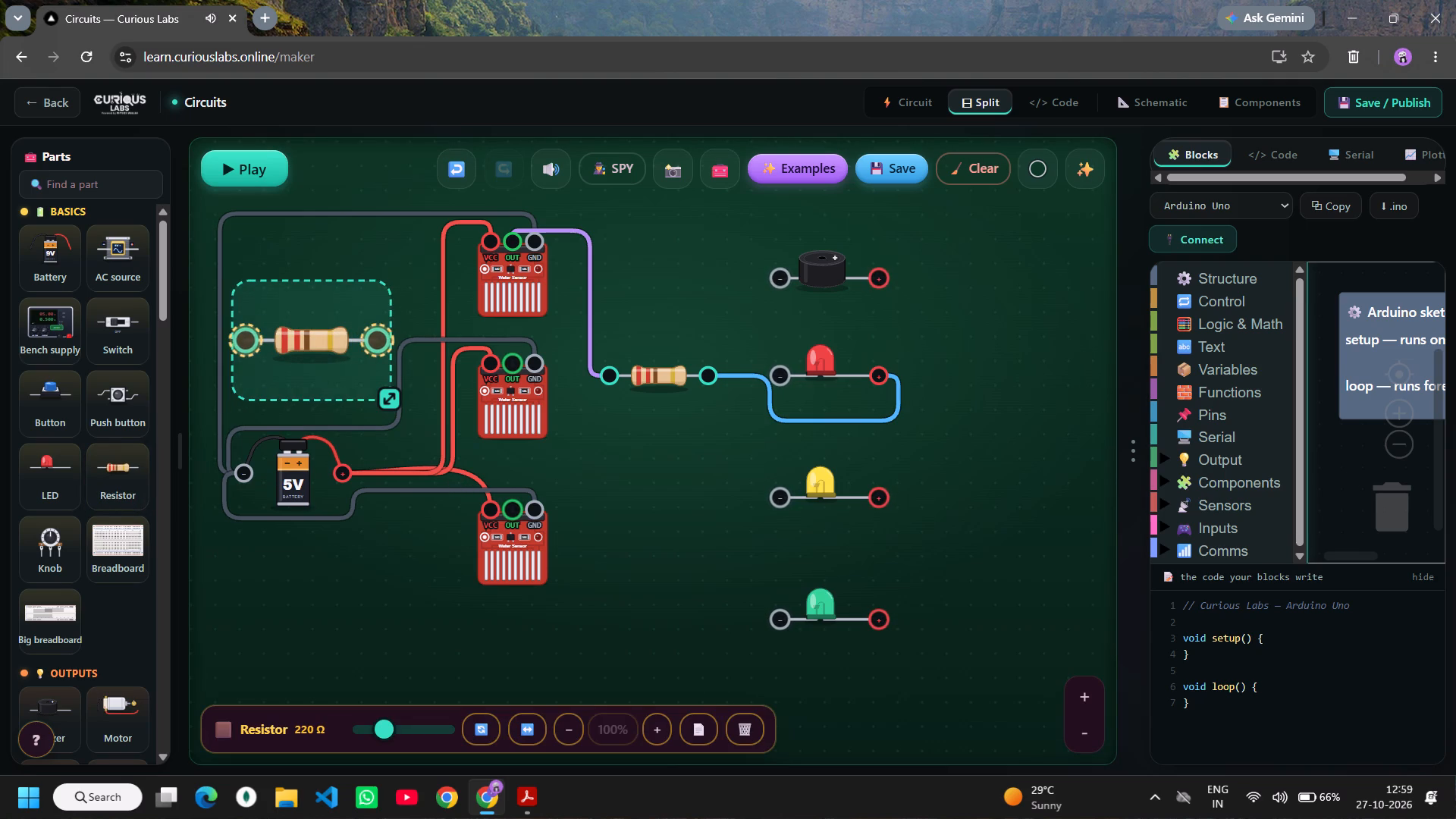
left_click(565, 733)
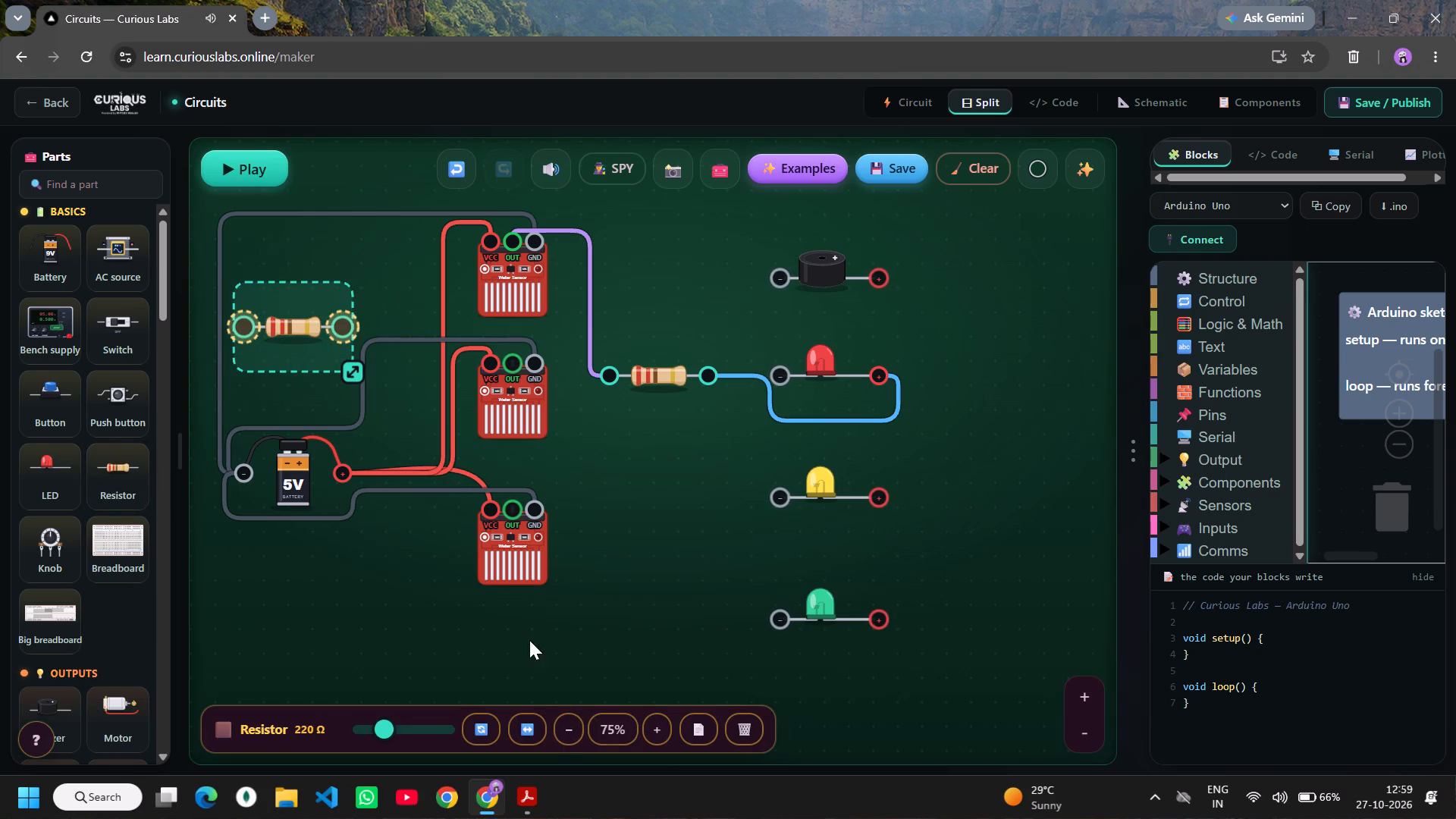
left_click_drag(297, 350, 656, 481)
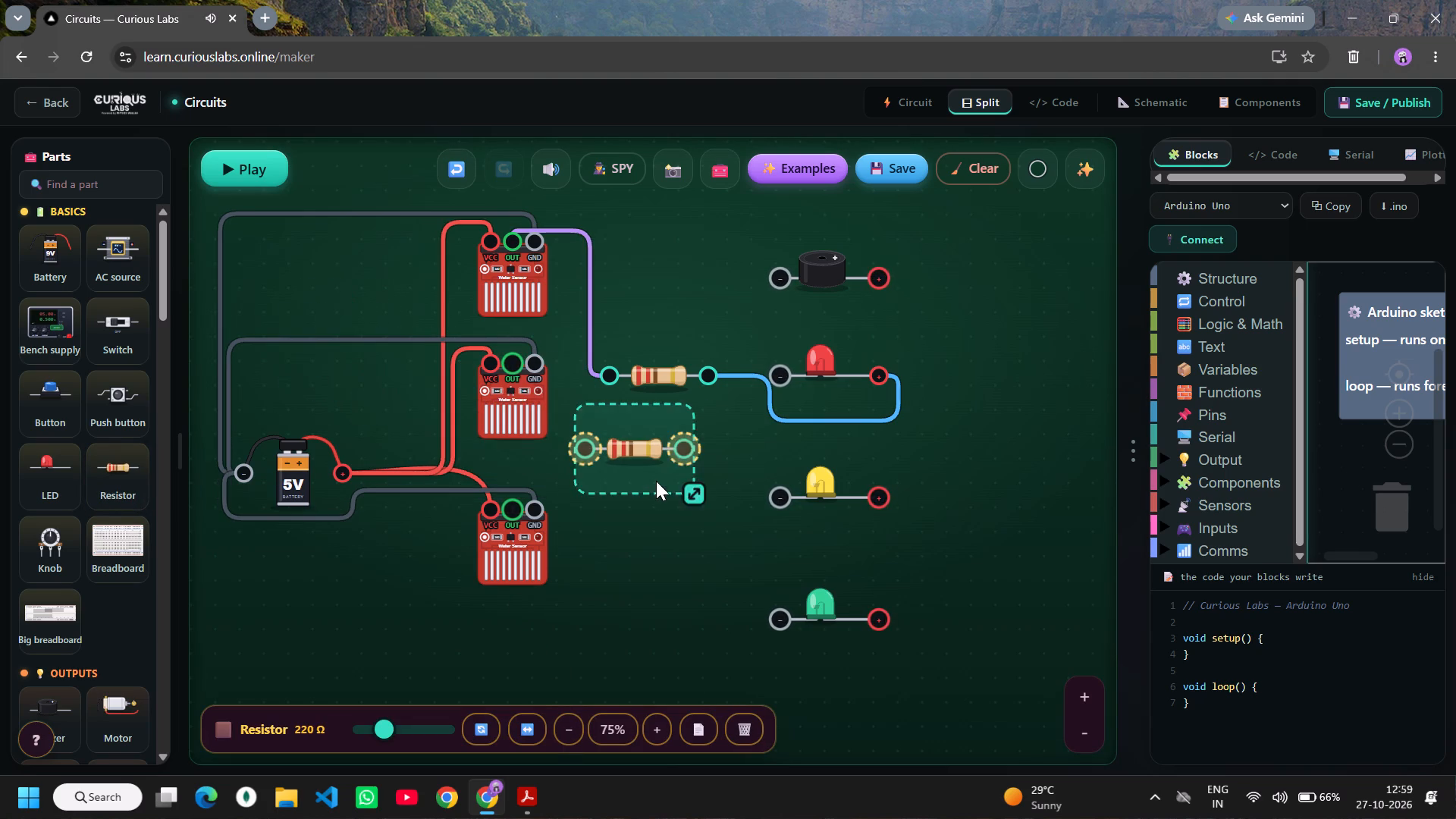
left_click_drag(656, 481, 681, 518)
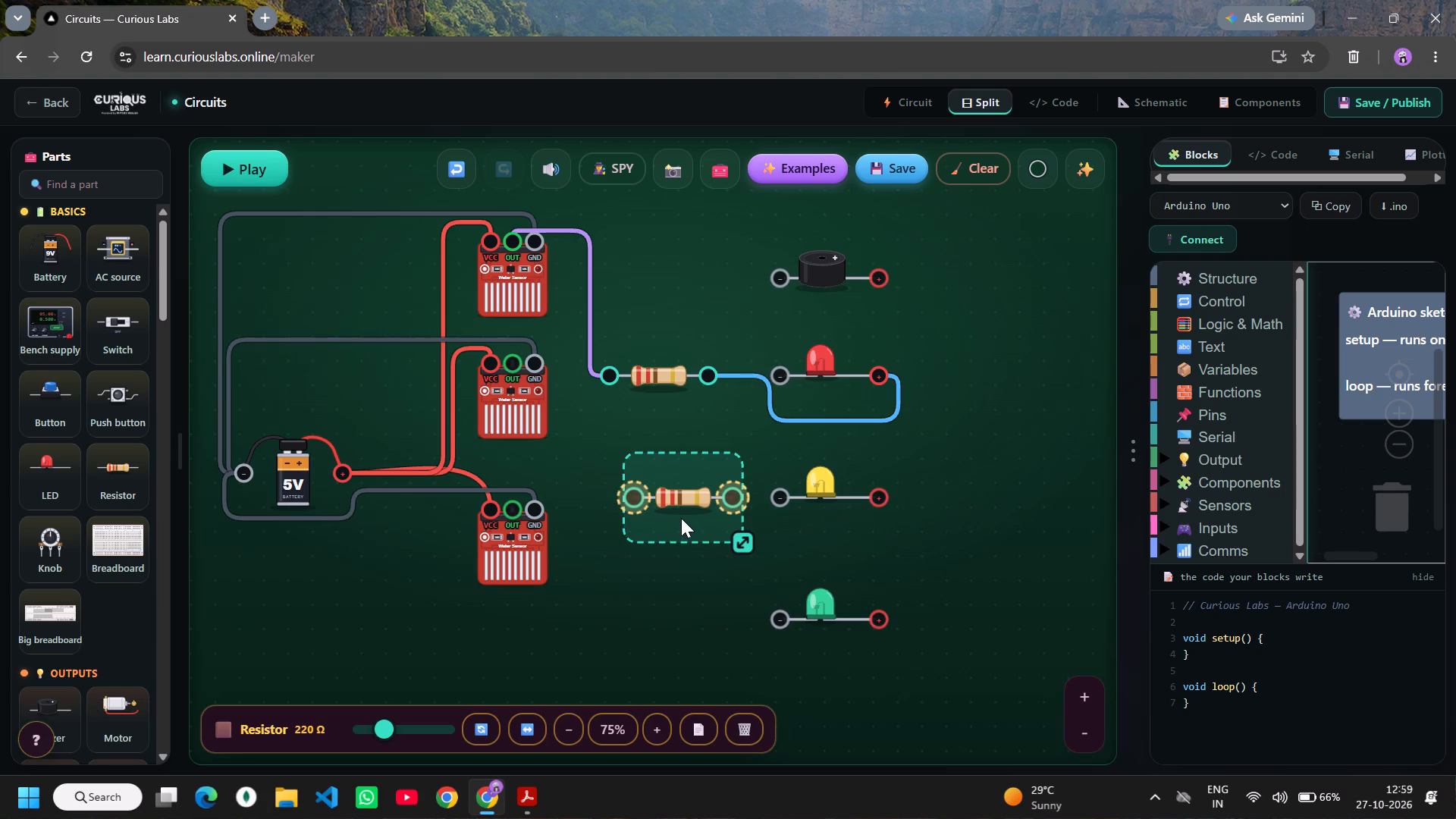
left_click_drag(681, 518, 664, 501)
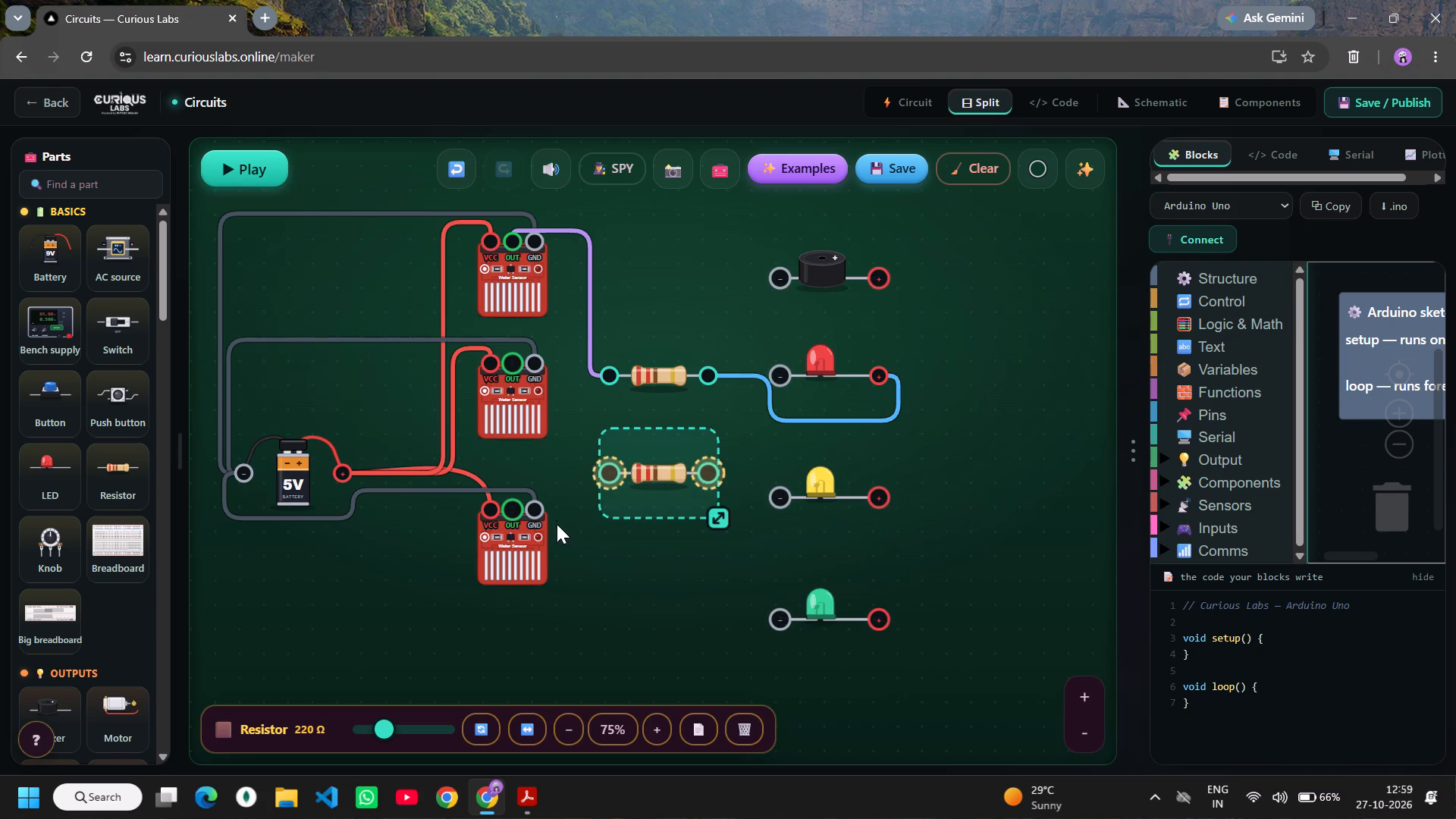
Wire the middle water sensor's OUT pin through the second resistor to the yellow LED's positive terminal.
left_click_drag(512, 360, 654, 477)
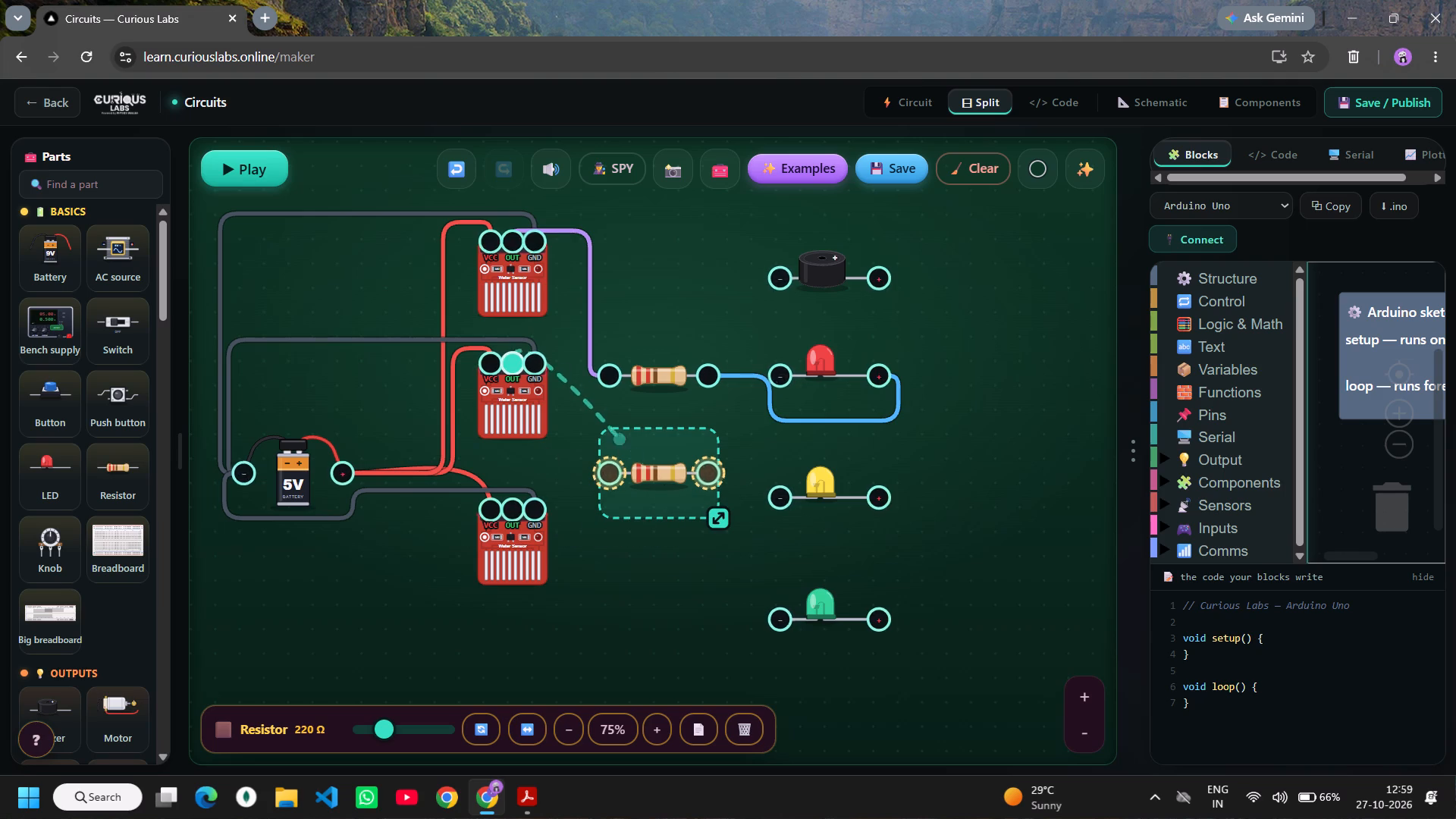
left_click_drag(654, 477, 616, 481)
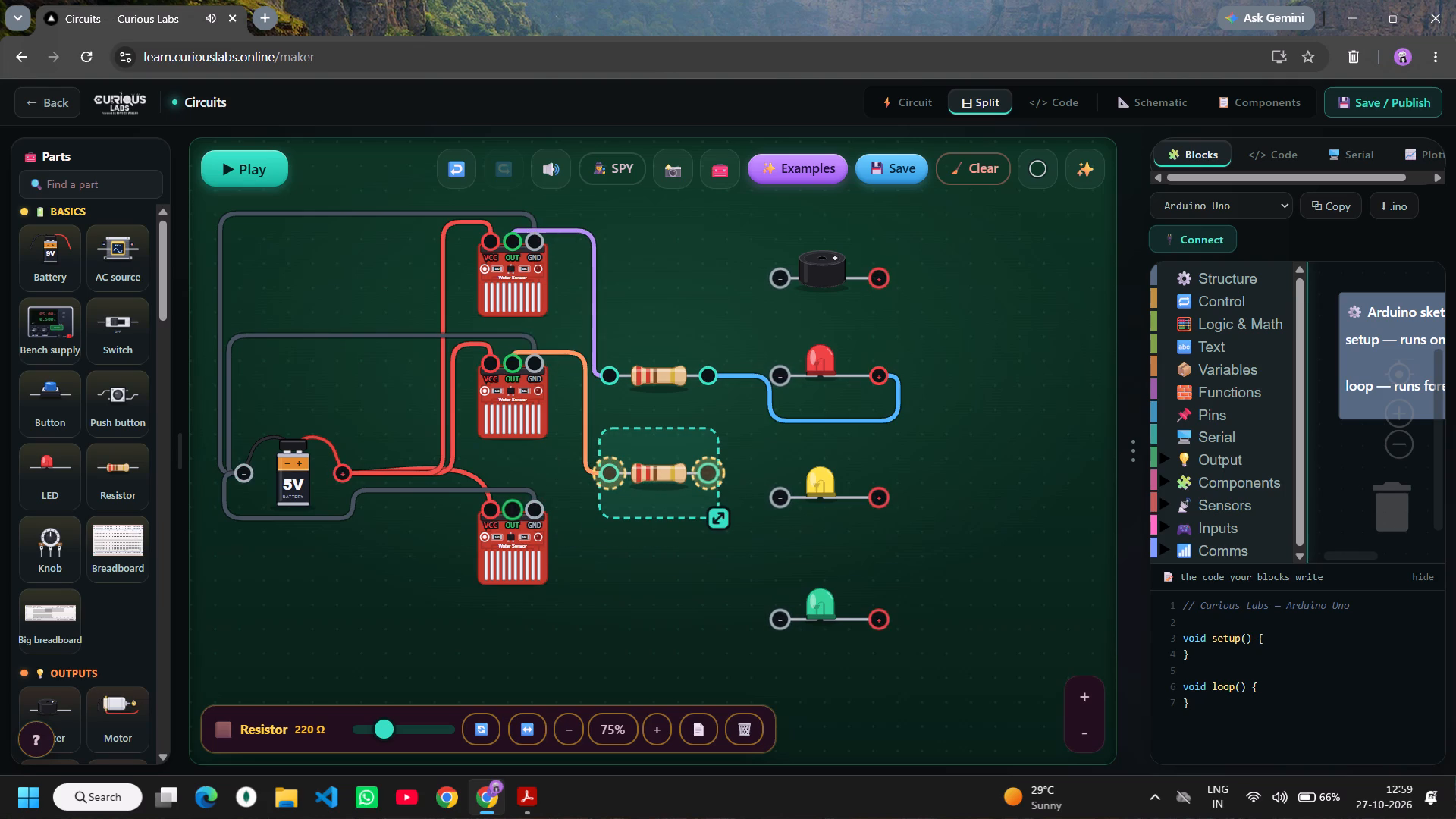
left_click(712, 475)
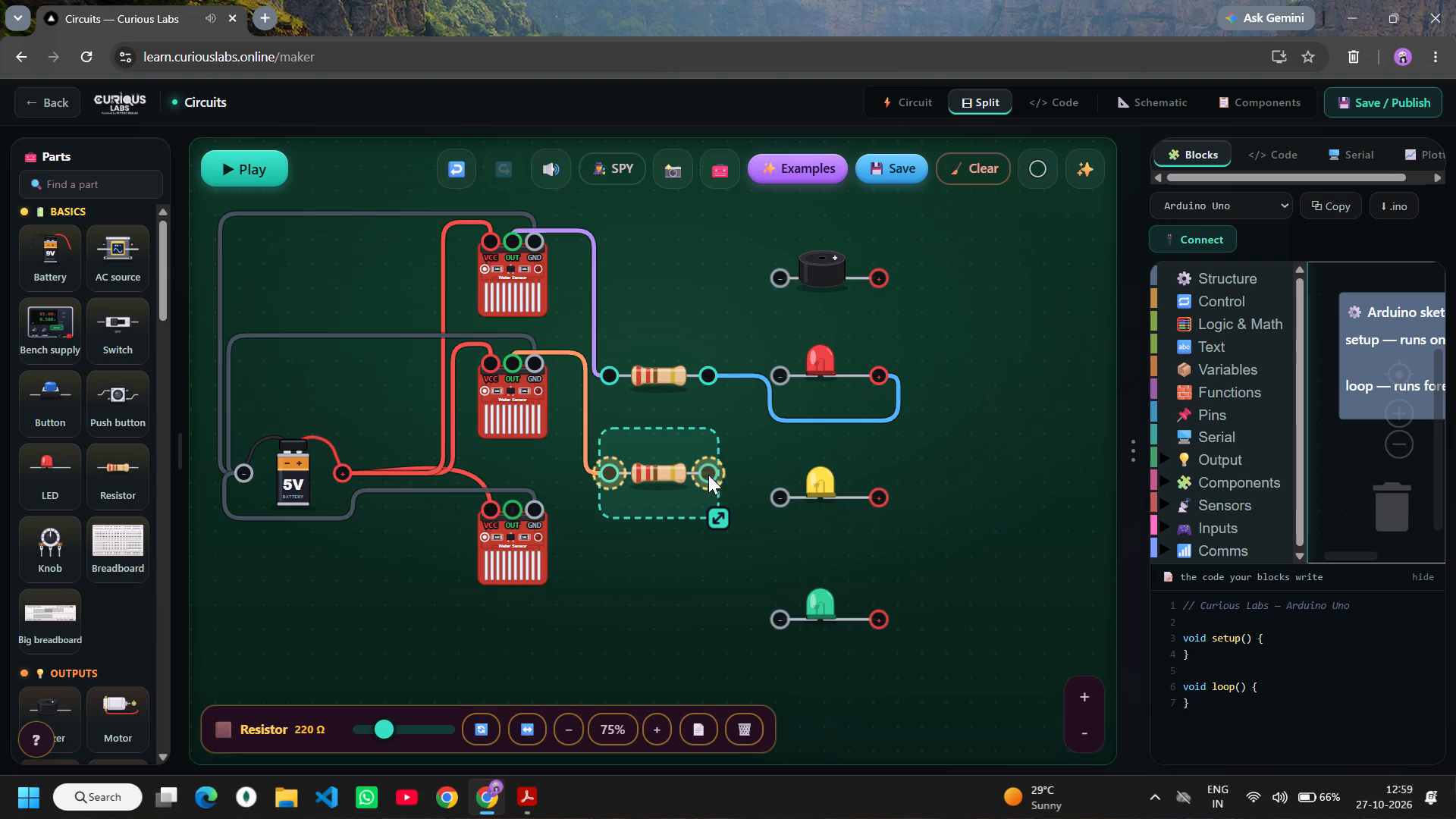
left_click(660, 402)
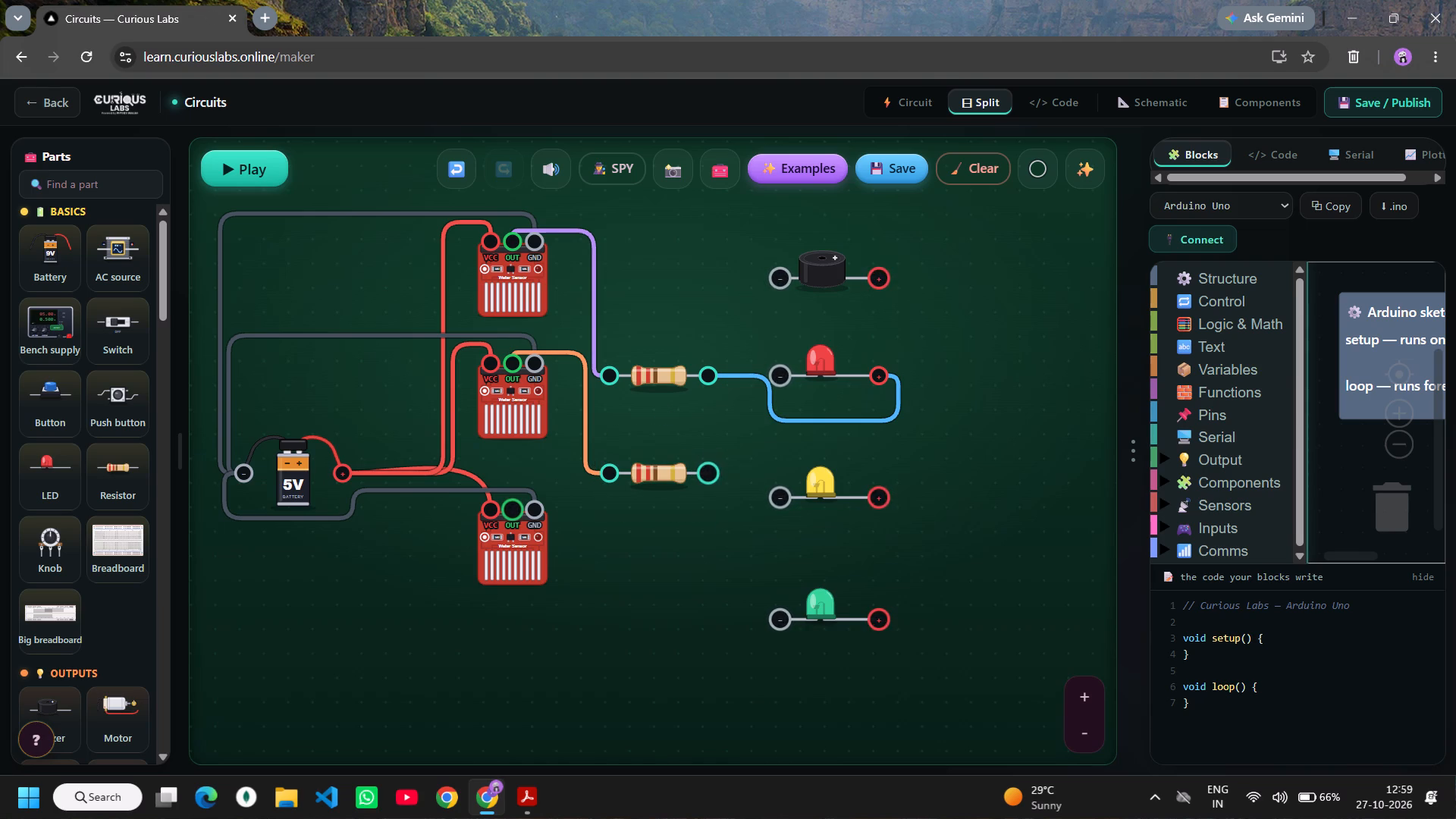
left_click_drag(709, 479, 881, 505)
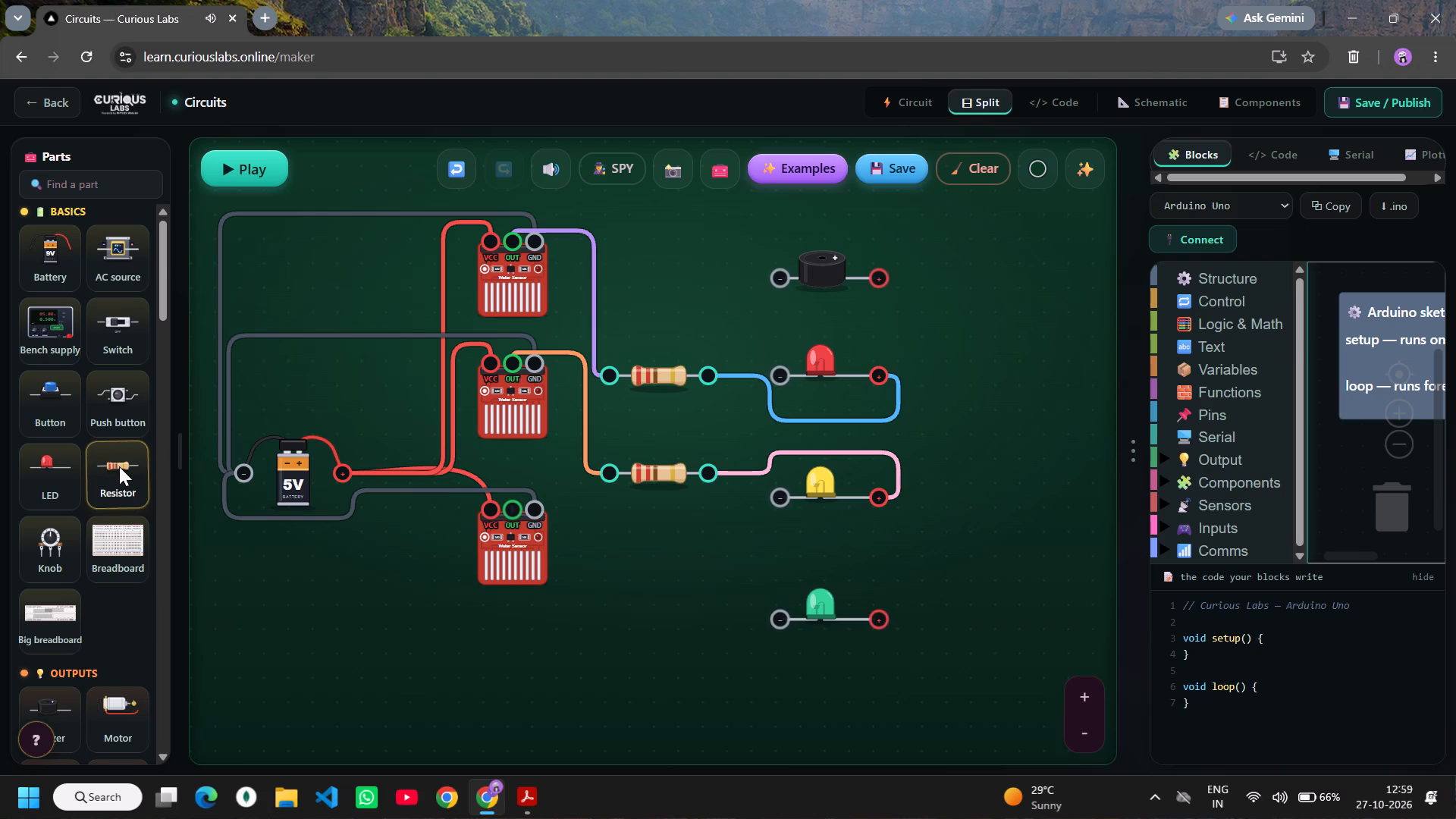
Add a third Resistor, scale it to 75% and align it below the other two resistors.
left_click_drag(116, 477, 306, 508)
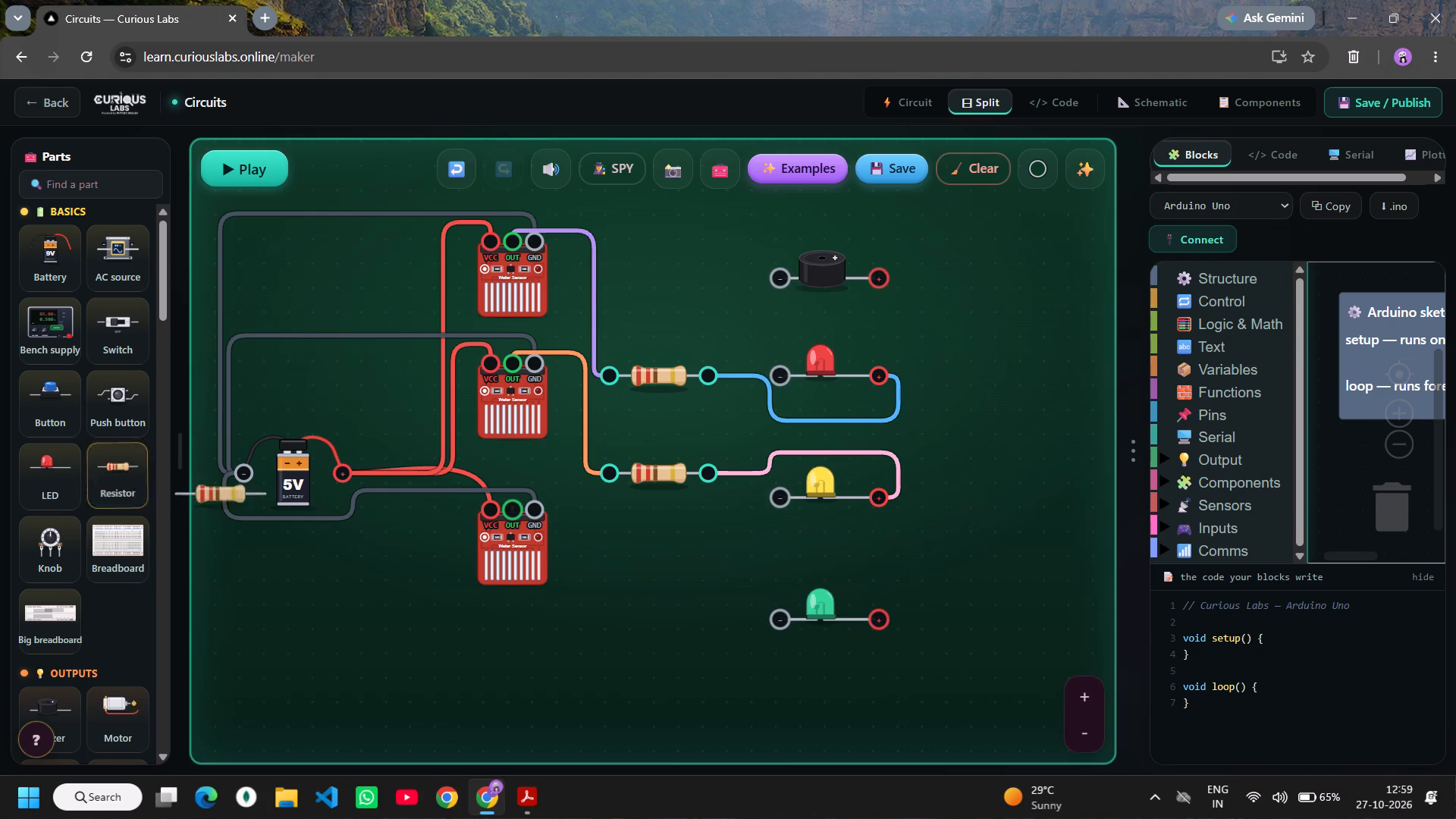
left_click_drag(306, 508, 664, 564)
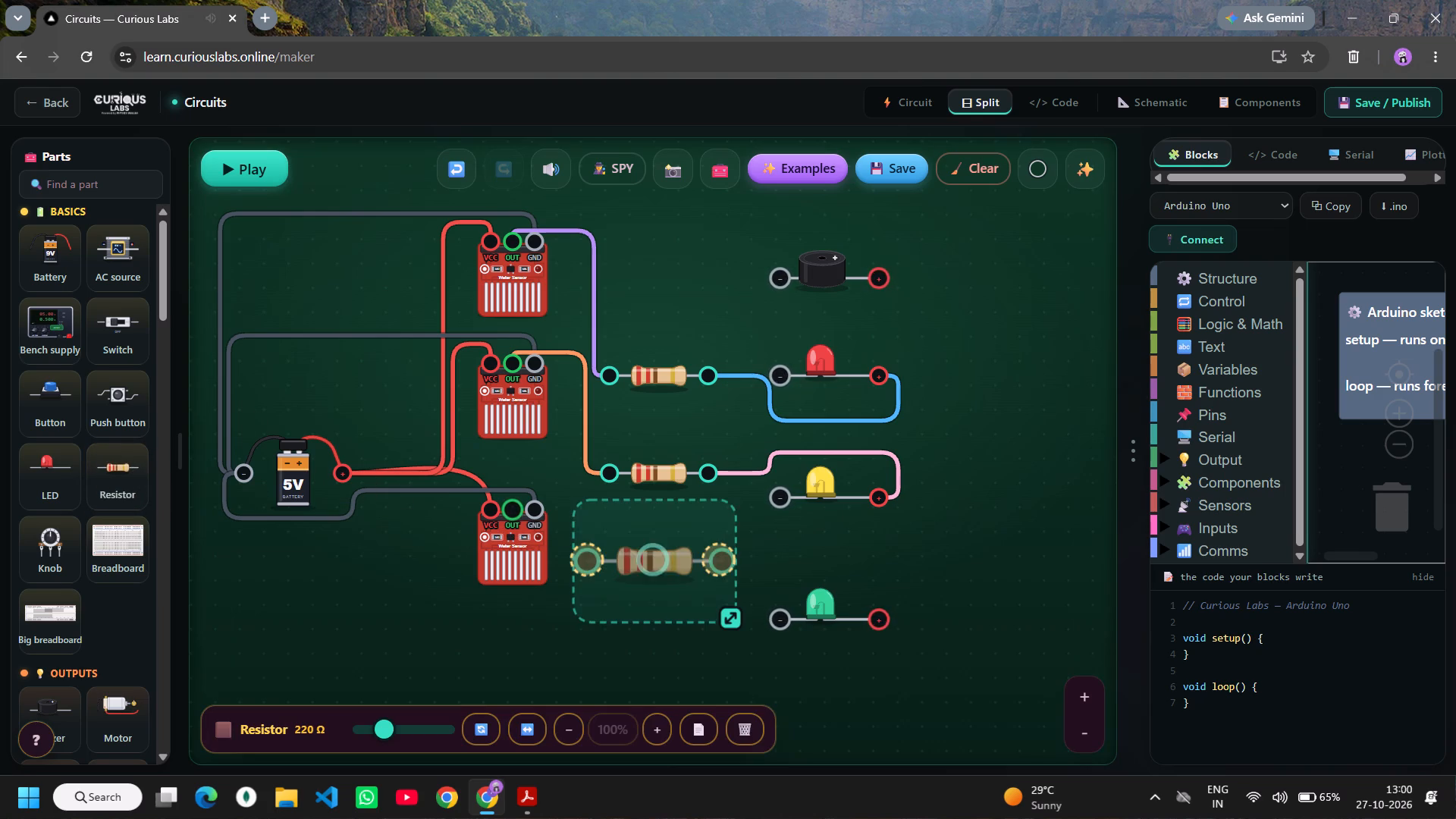
left_click(568, 728)
left_click_drag(630, 548, 656, 548)
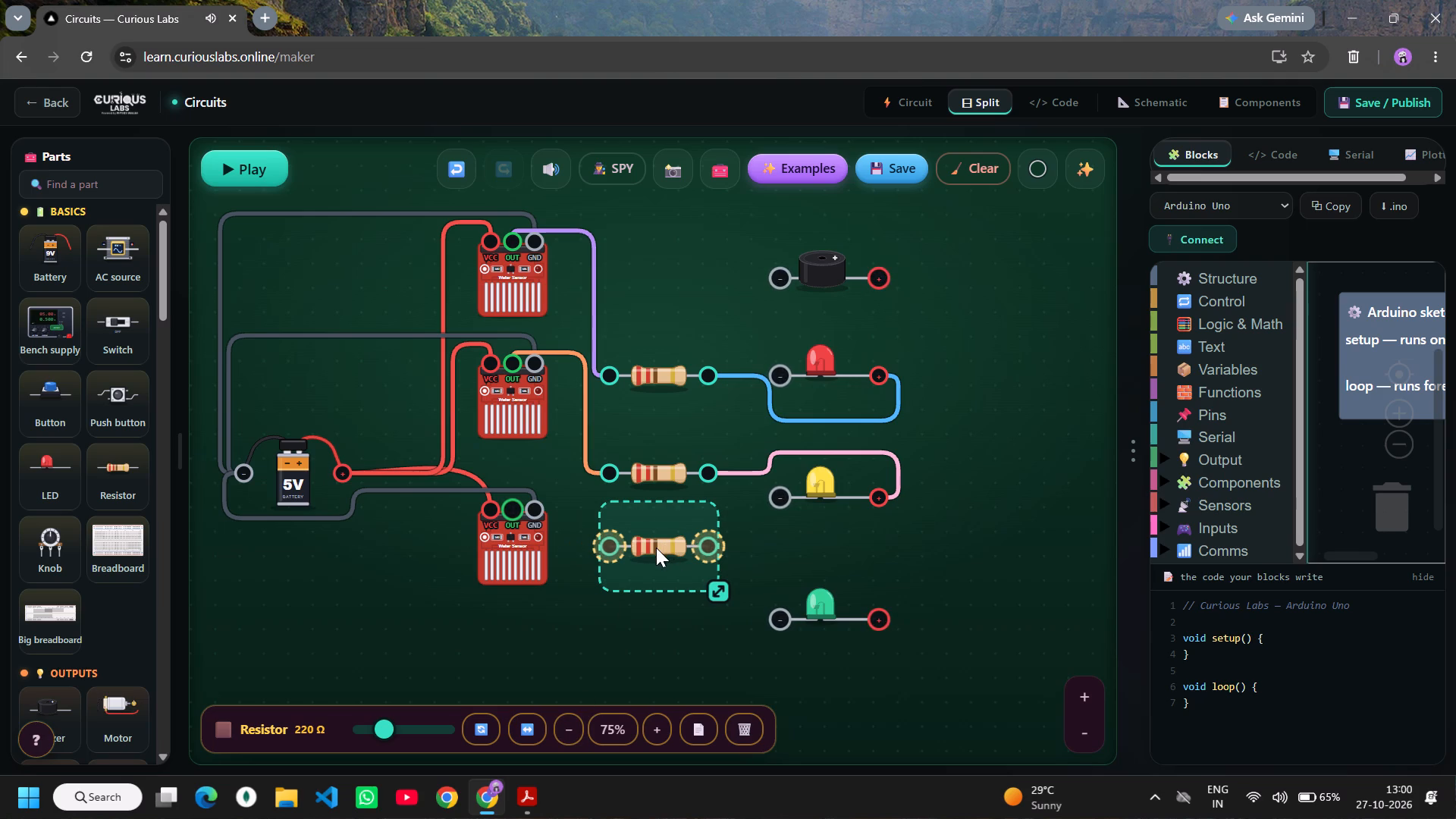
left_click_drag(656, 548, 659, 548)
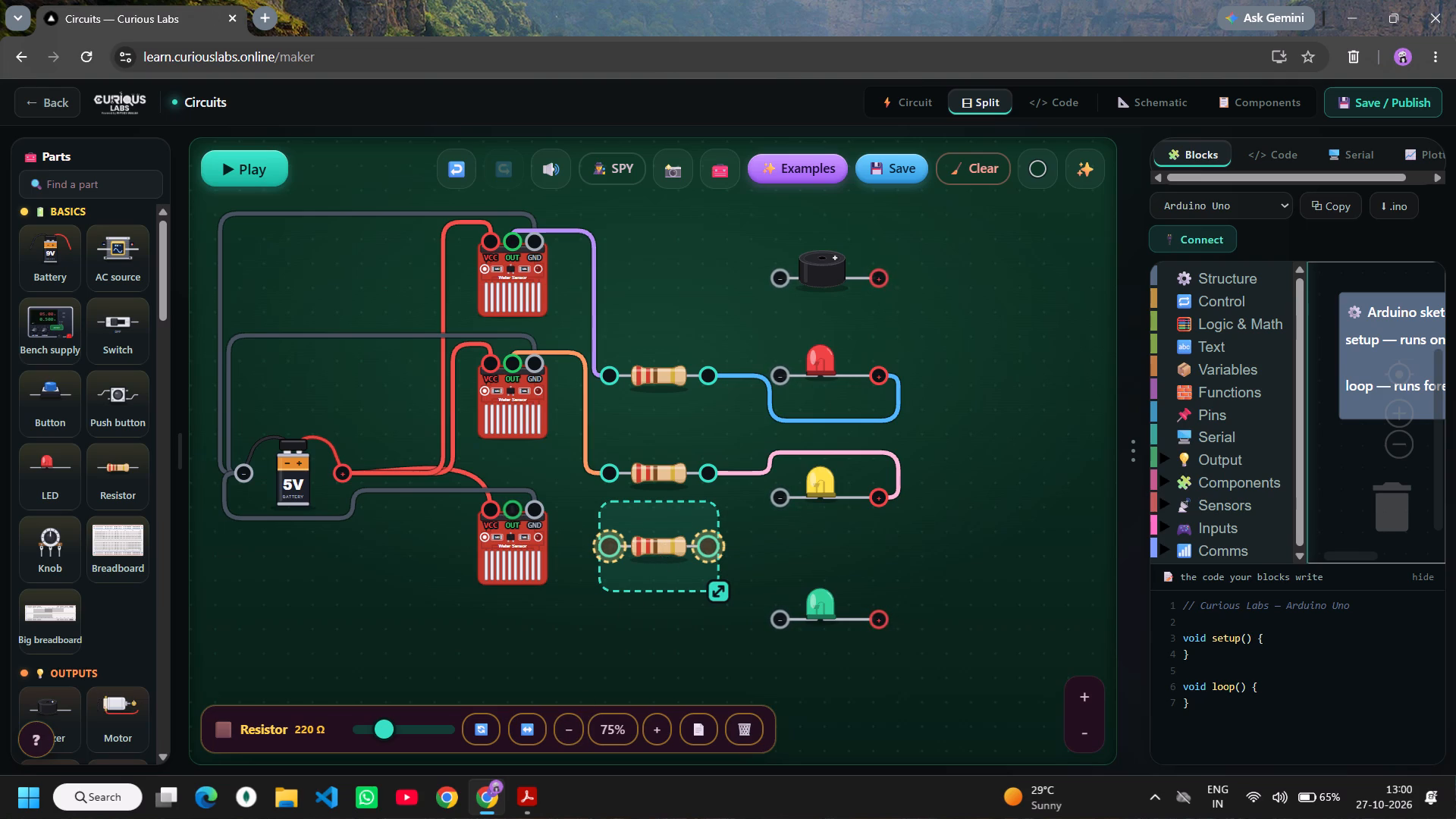
Wire the bottom water sensor's OUT pin through the third resistor to the green LED's positive terminal.
left_click_drag(513, 513, 622, 552)
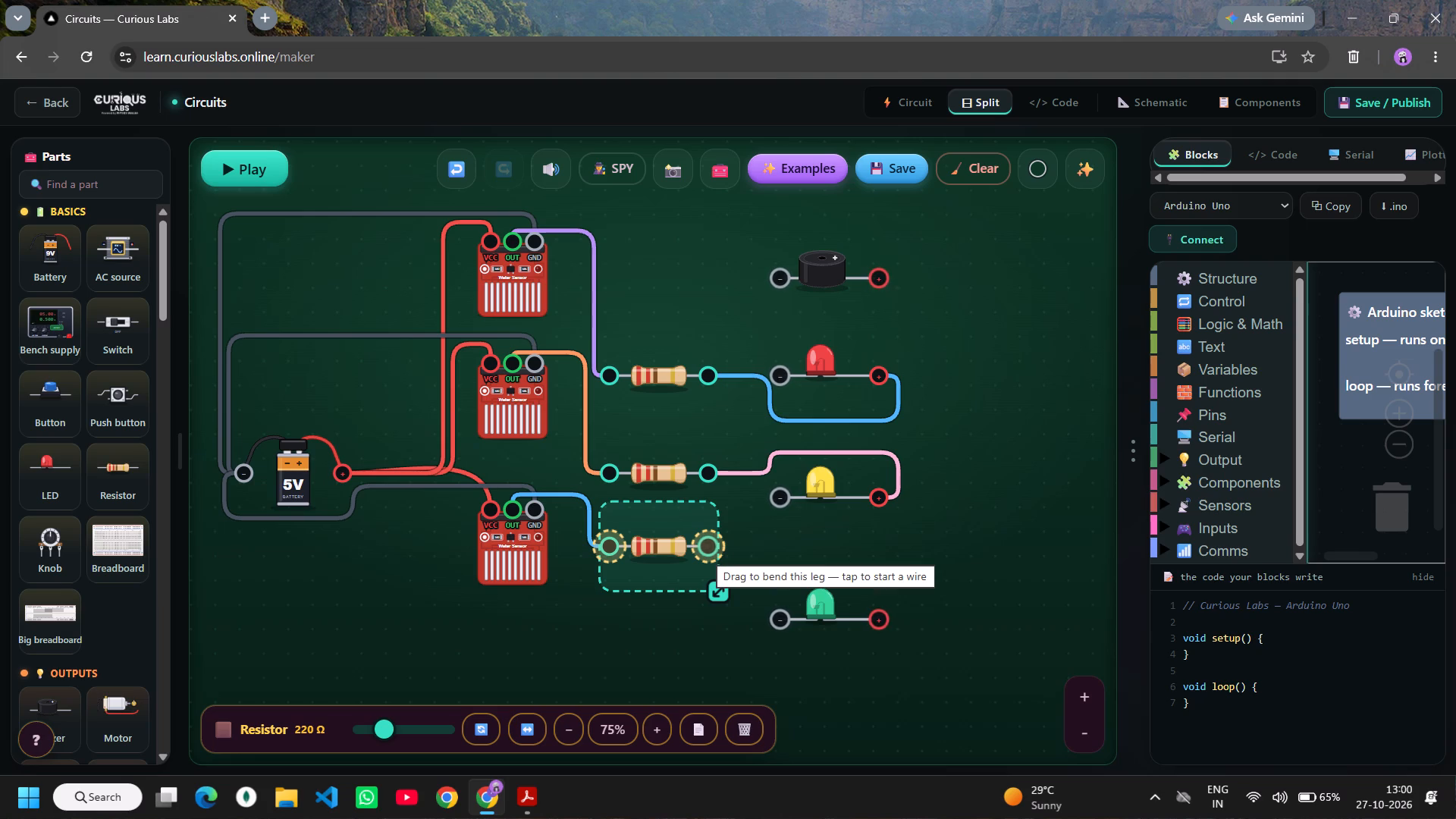
left_click(711, 551)
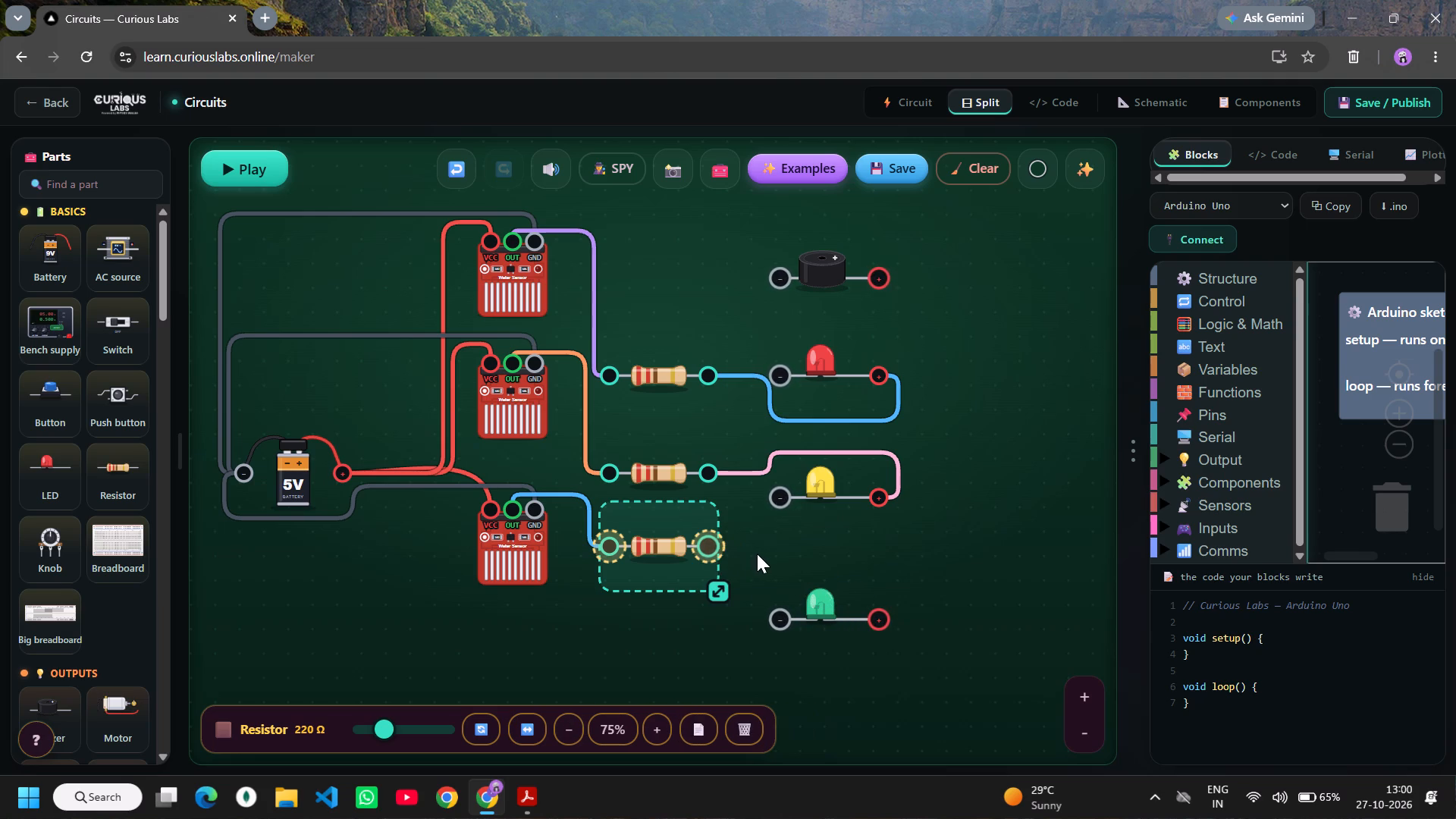
left_click_drag(768, 557, 713, 551)
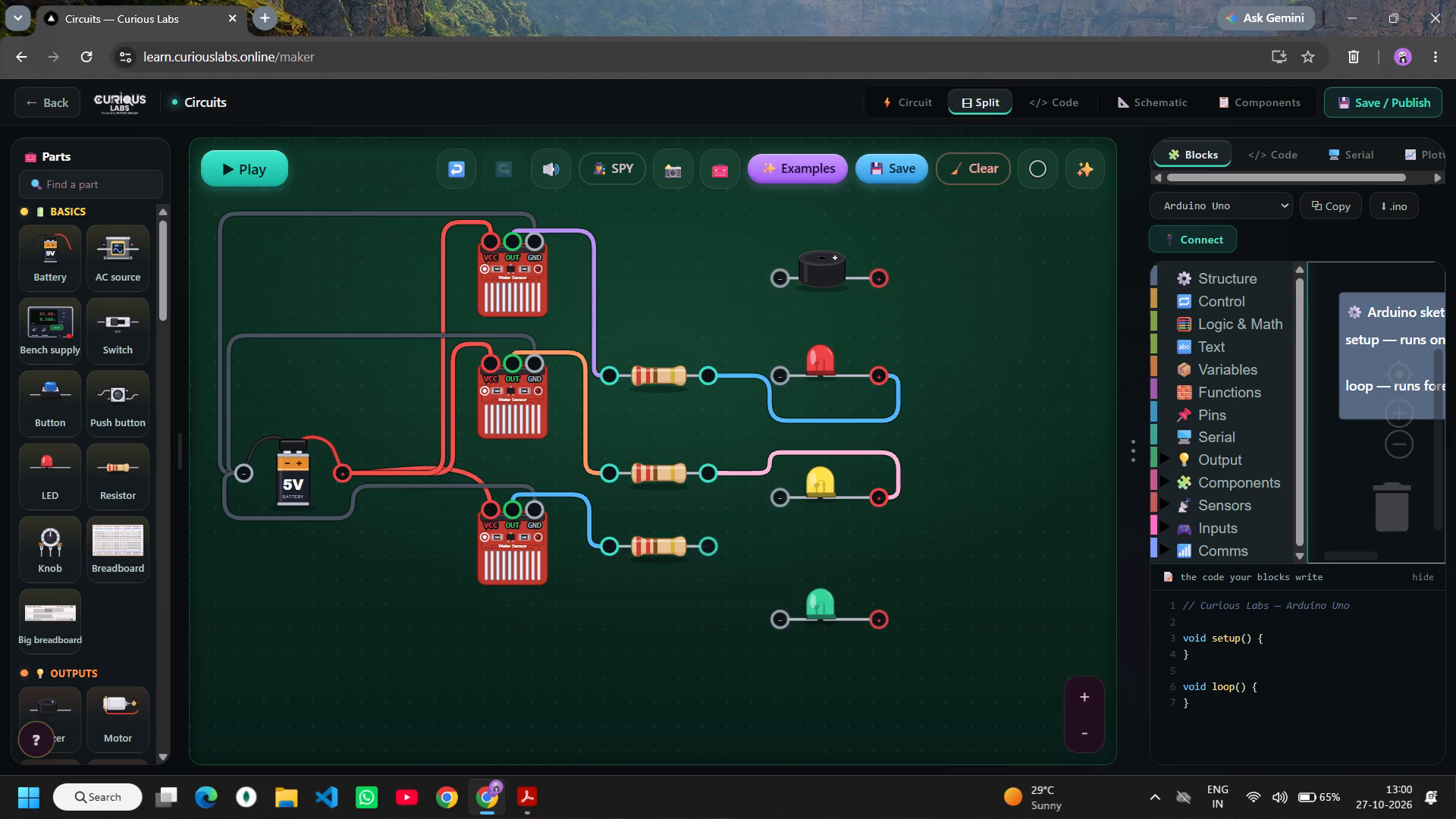
left_click_drag(705, 545, 882, 626)
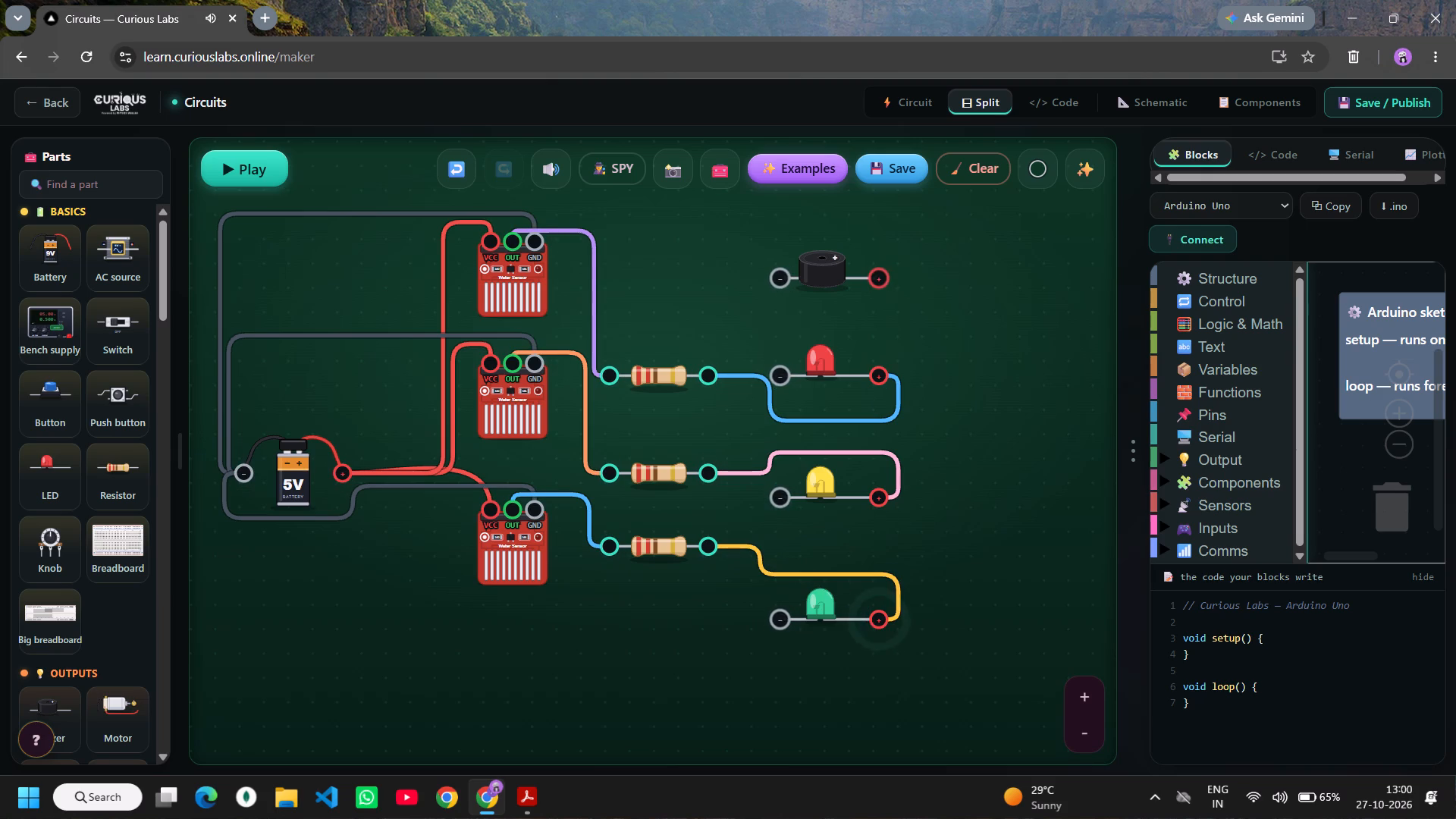
Connect the negative terminals of the green, yellow and red LEDs and the buzzer to the 5V battery's negative terminal.
left_click_drag(783, 621, 277, 441)
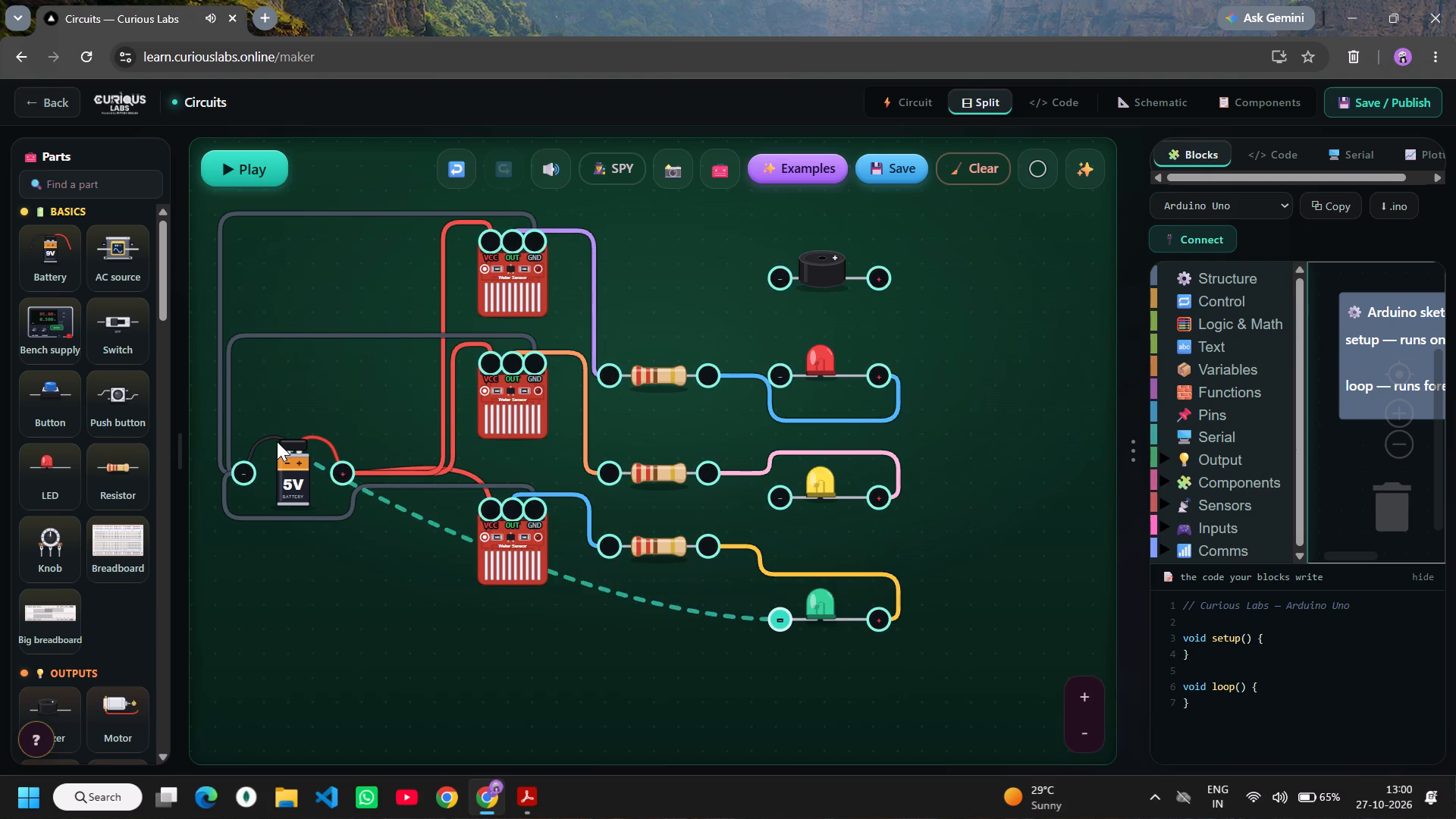
left_click_drag(277, 441, 238, 468)
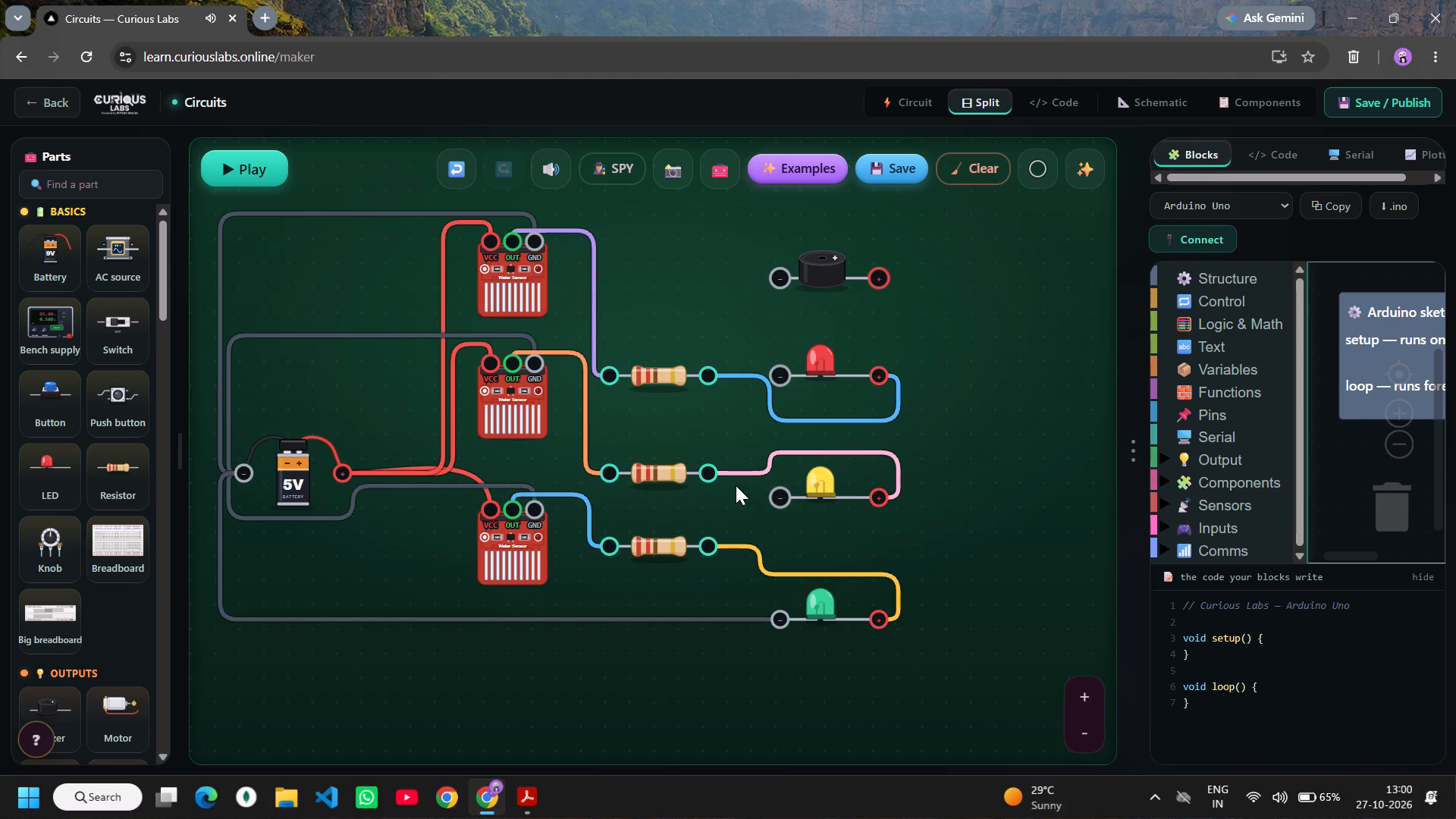
left_click_drag(780, 495, 244, 475)
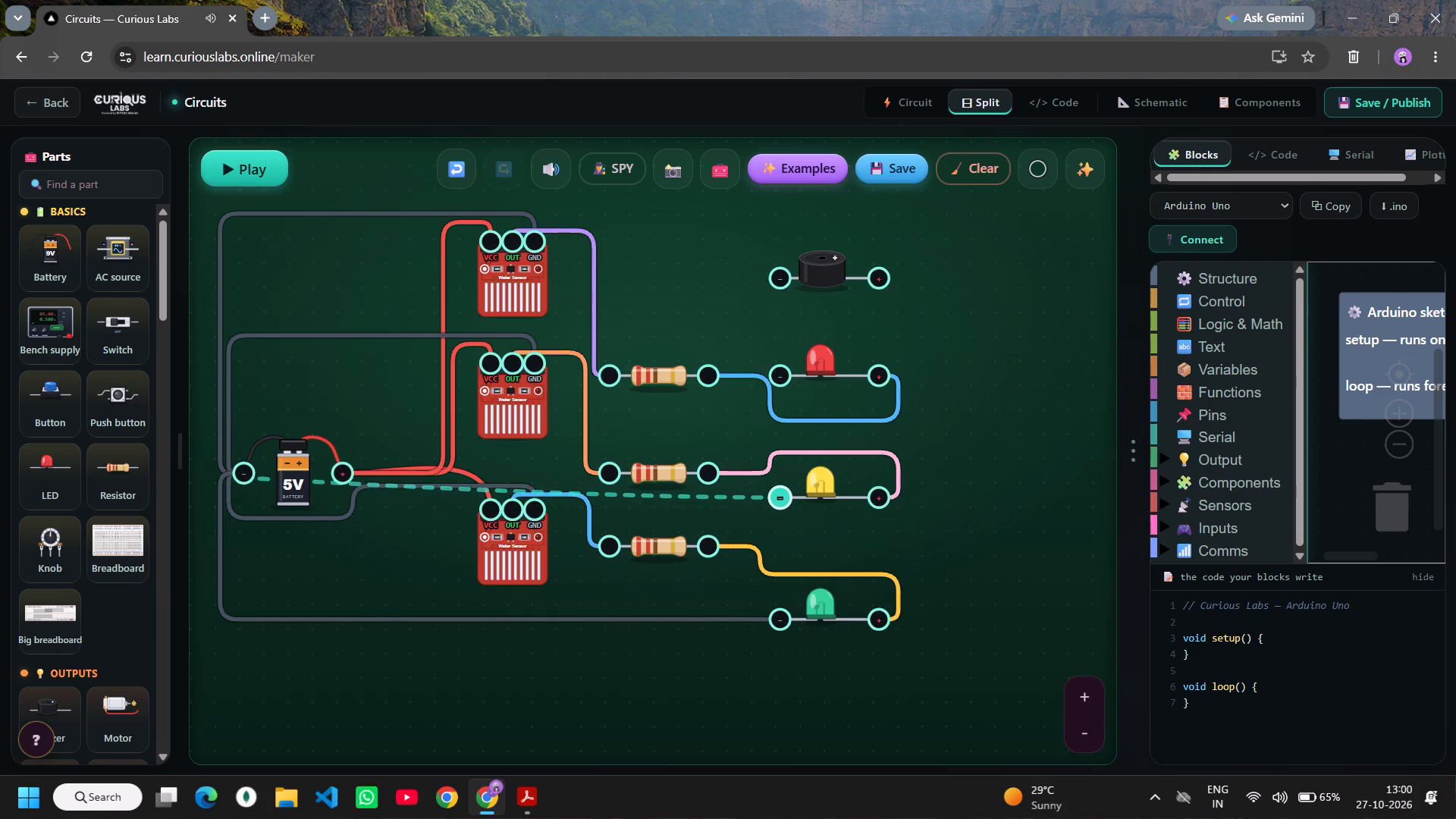
left_click_drag(244, 475, 243, 475)
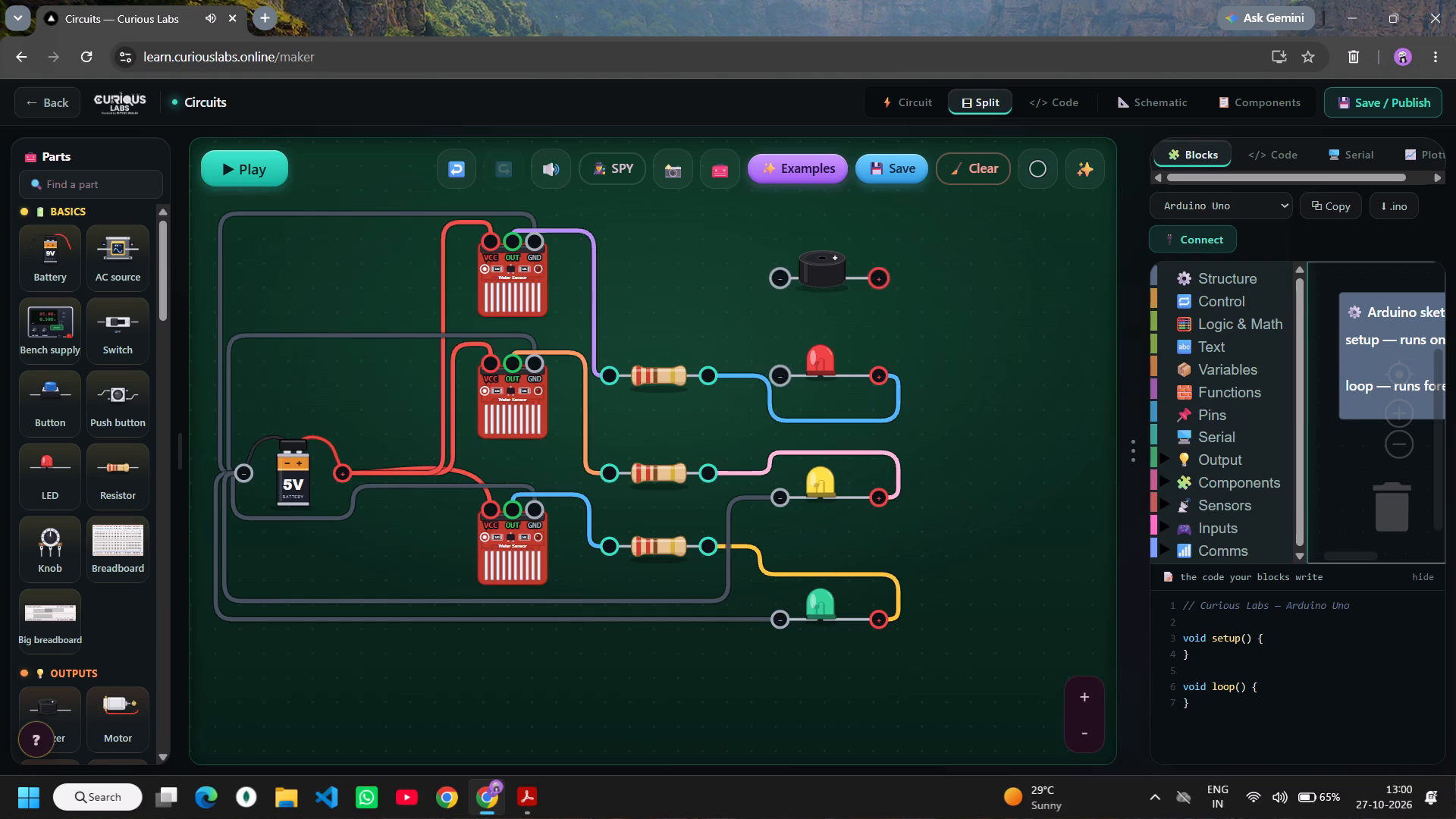
left_click_drag(779, 374, 250, 473)
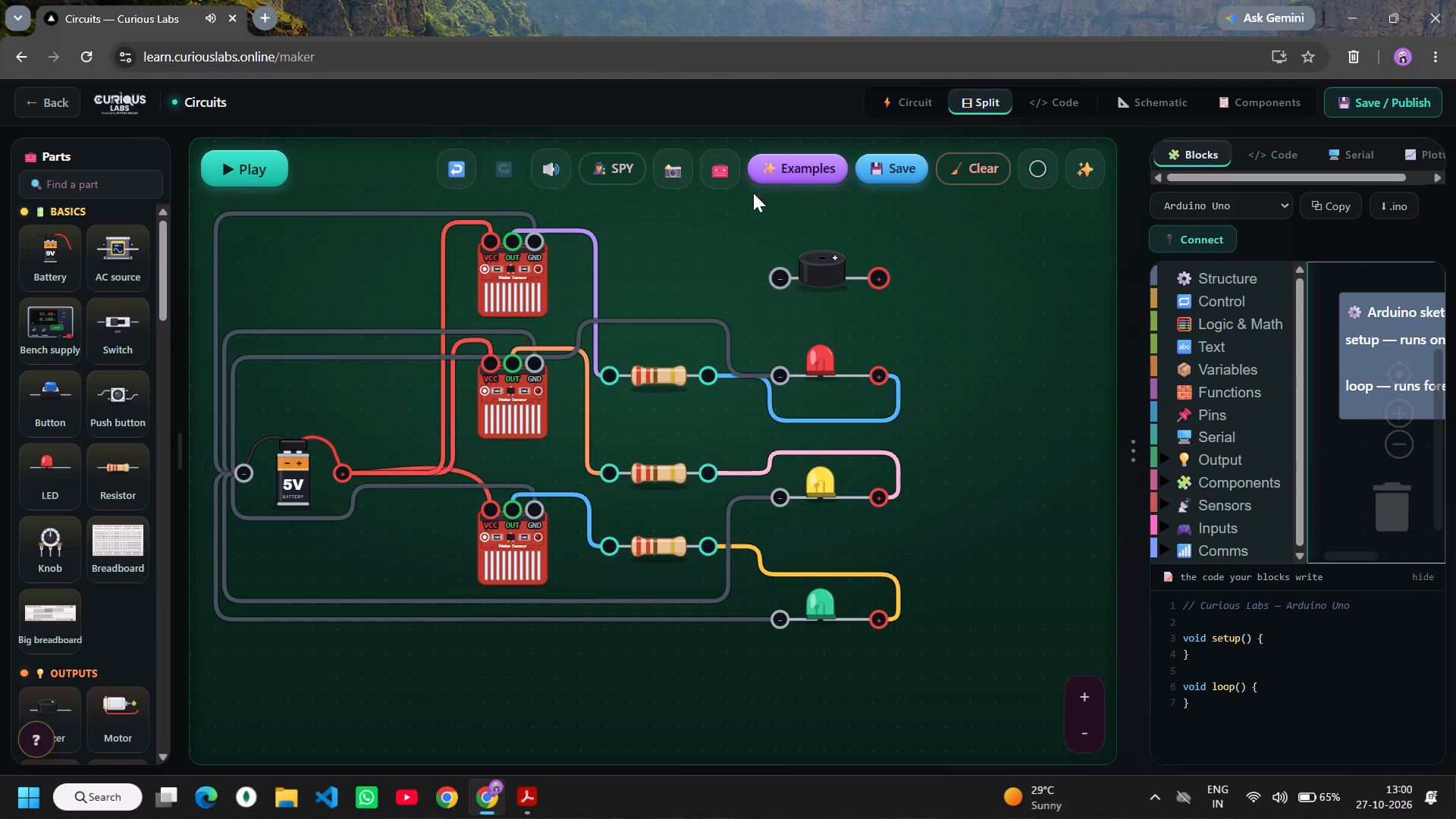
left_click_drag(781, 277, 237, 436)
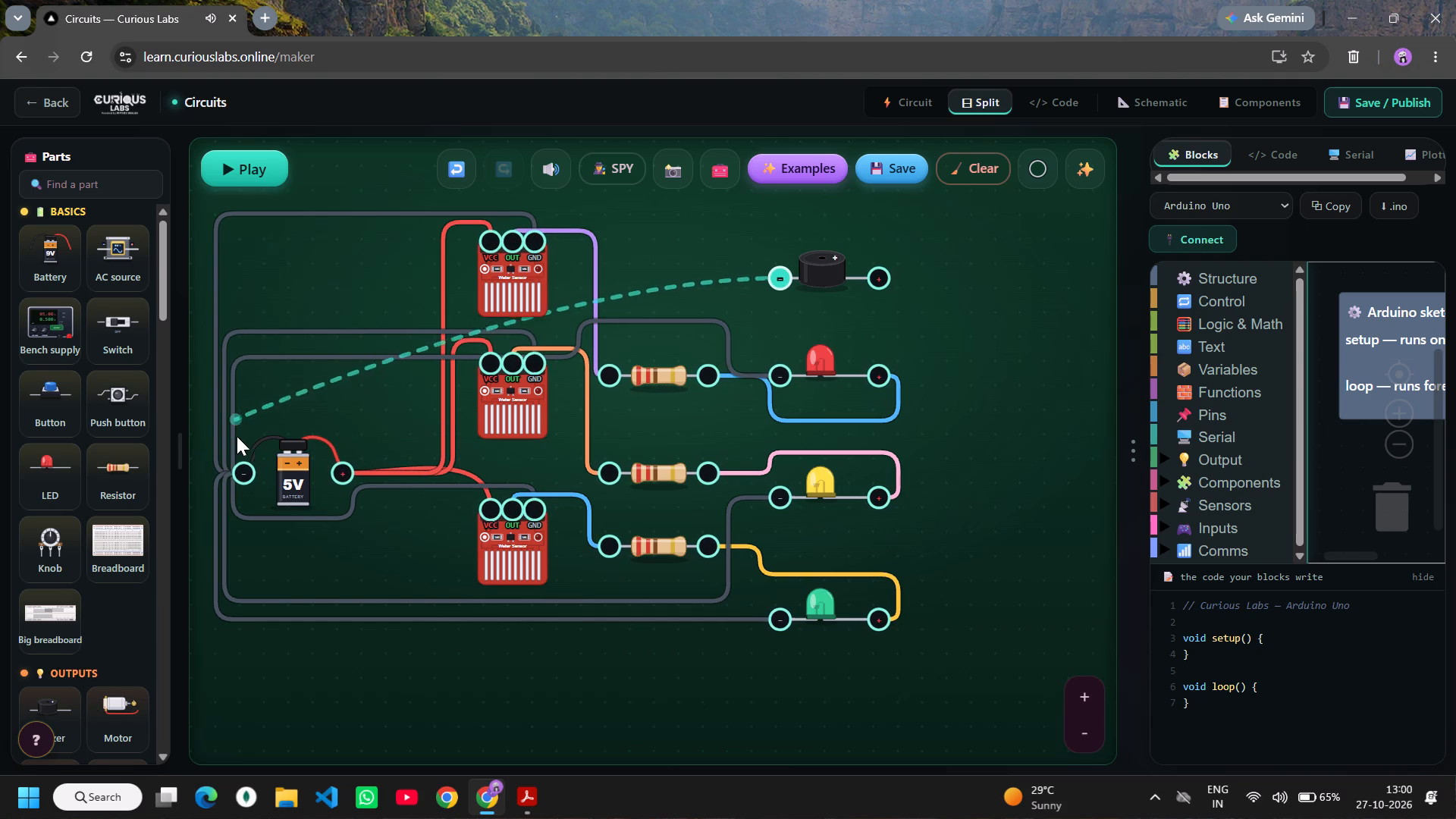
left_click_drag(237, 436, 240, 478)
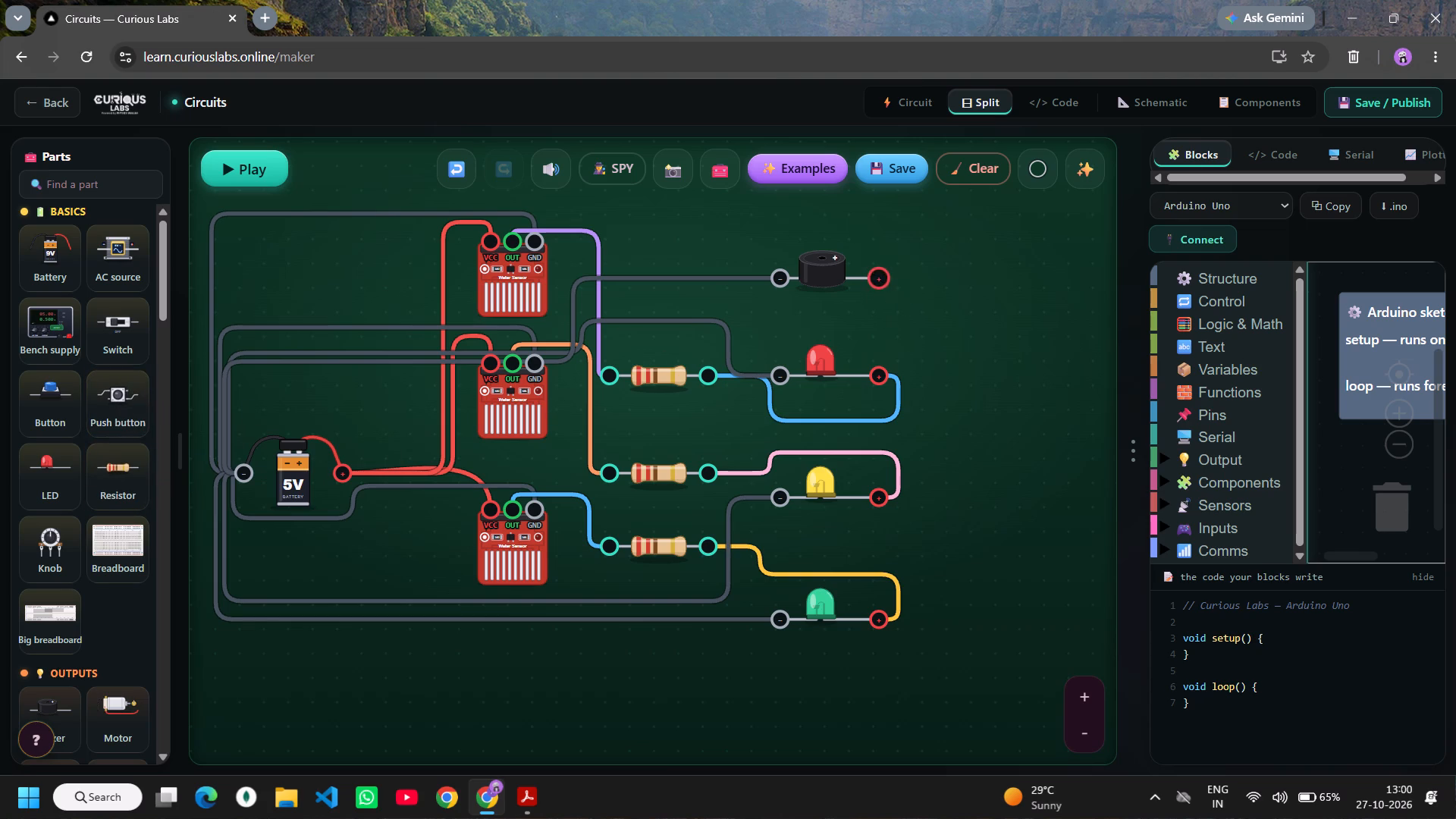
Wire the buzzer's positive terminal to the output end of the top resistor, which feeds the red LED.
left_click_drag(881, 280, 711, 376)
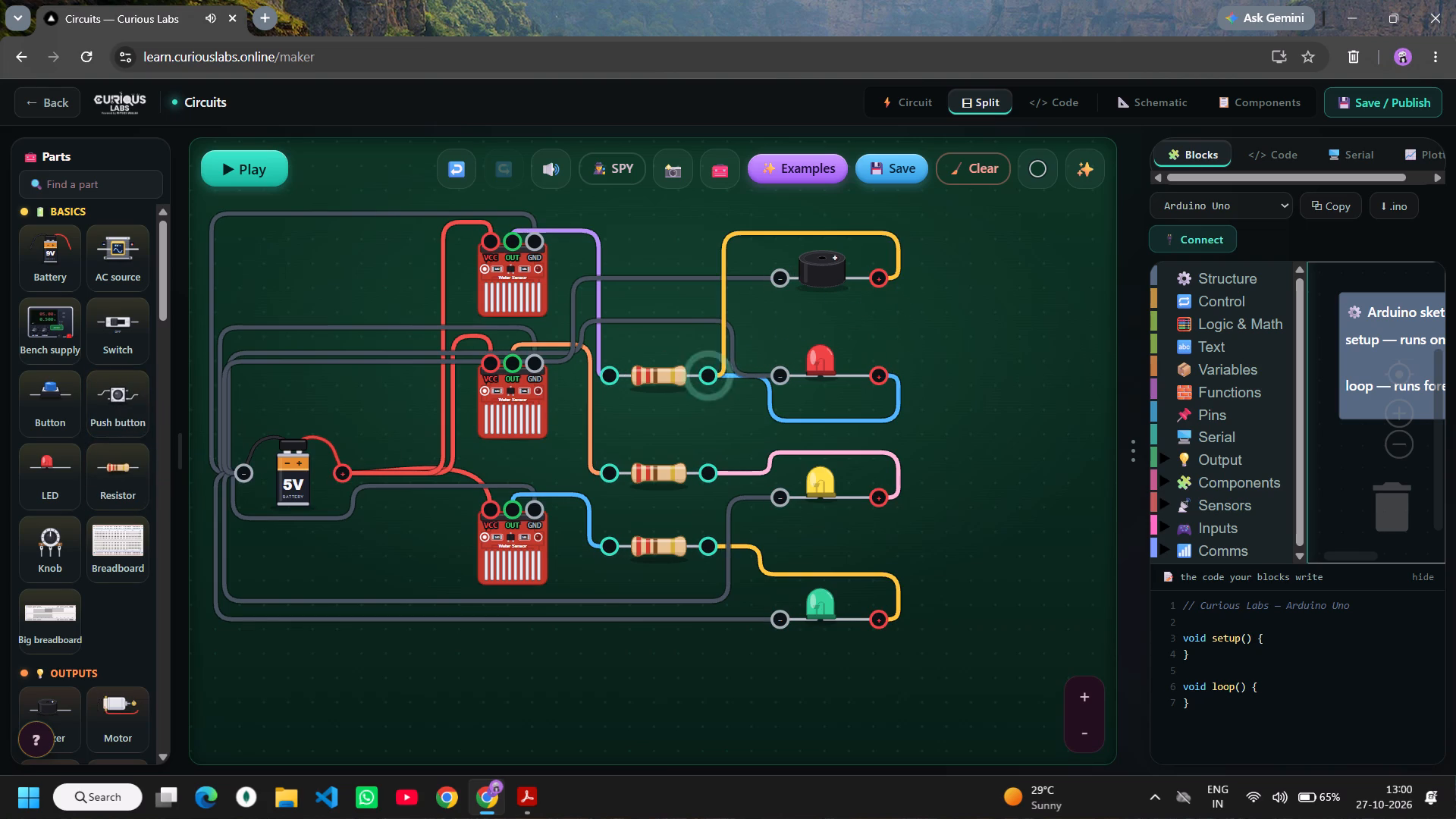
Run the simulation and raise the water level to 100% on the bottom, middle and top sensors in turn.
left_click(253, 159)
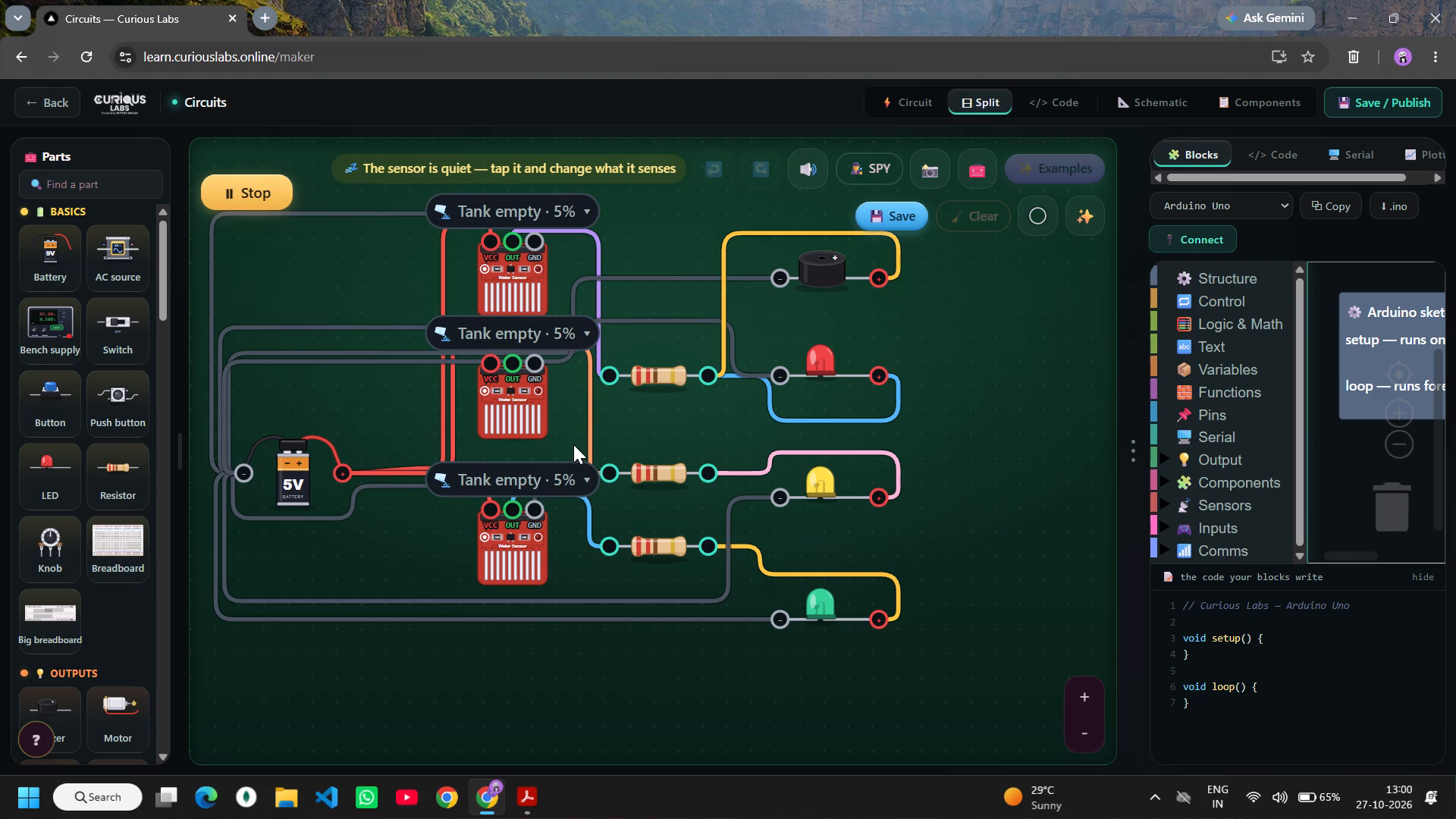
left_click(571, 471)
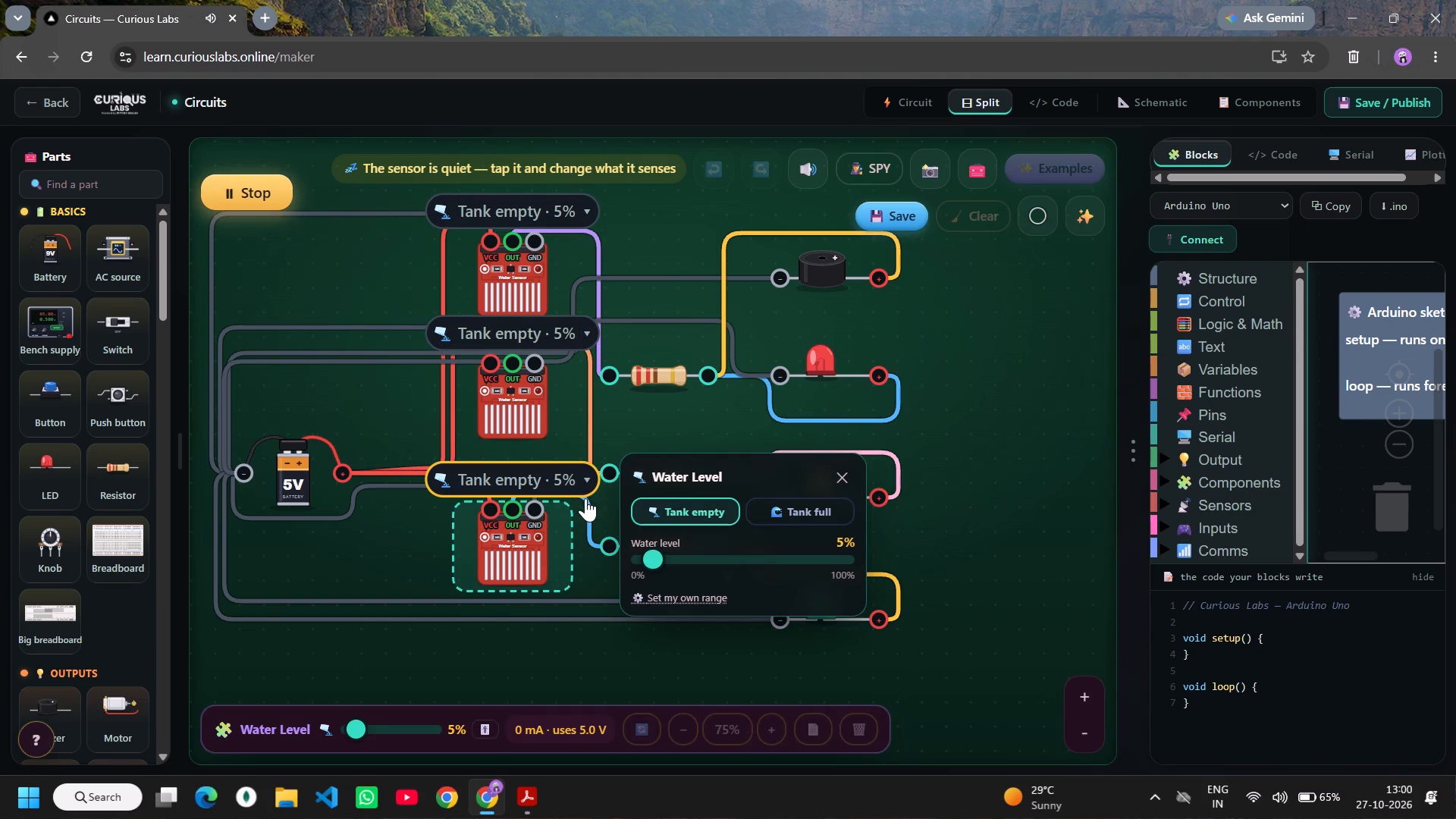
left_click_drag(654, 549, 902, 563)
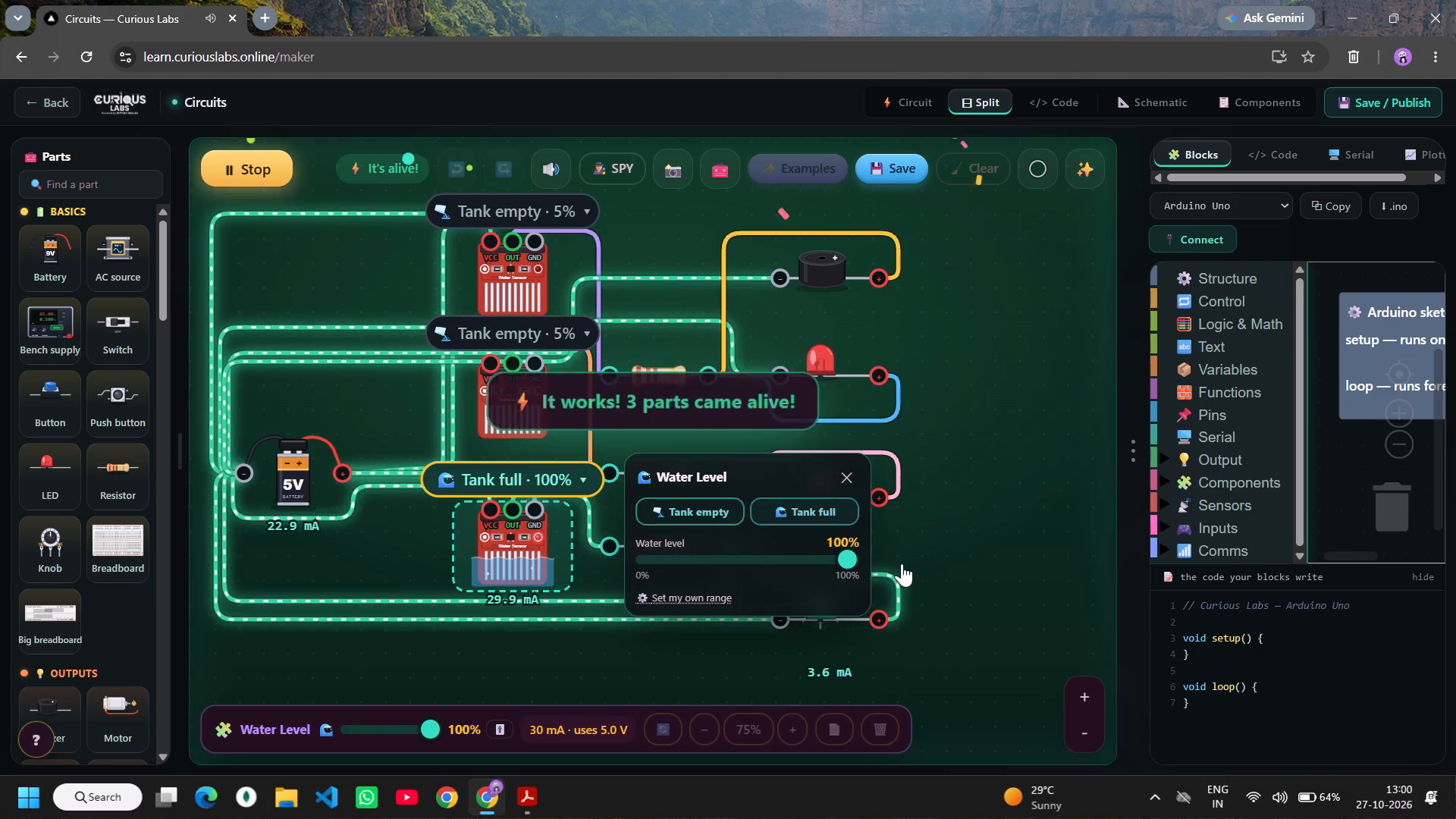
left_click_drag(902, 563, 902, 564)
left_click(946, 570)
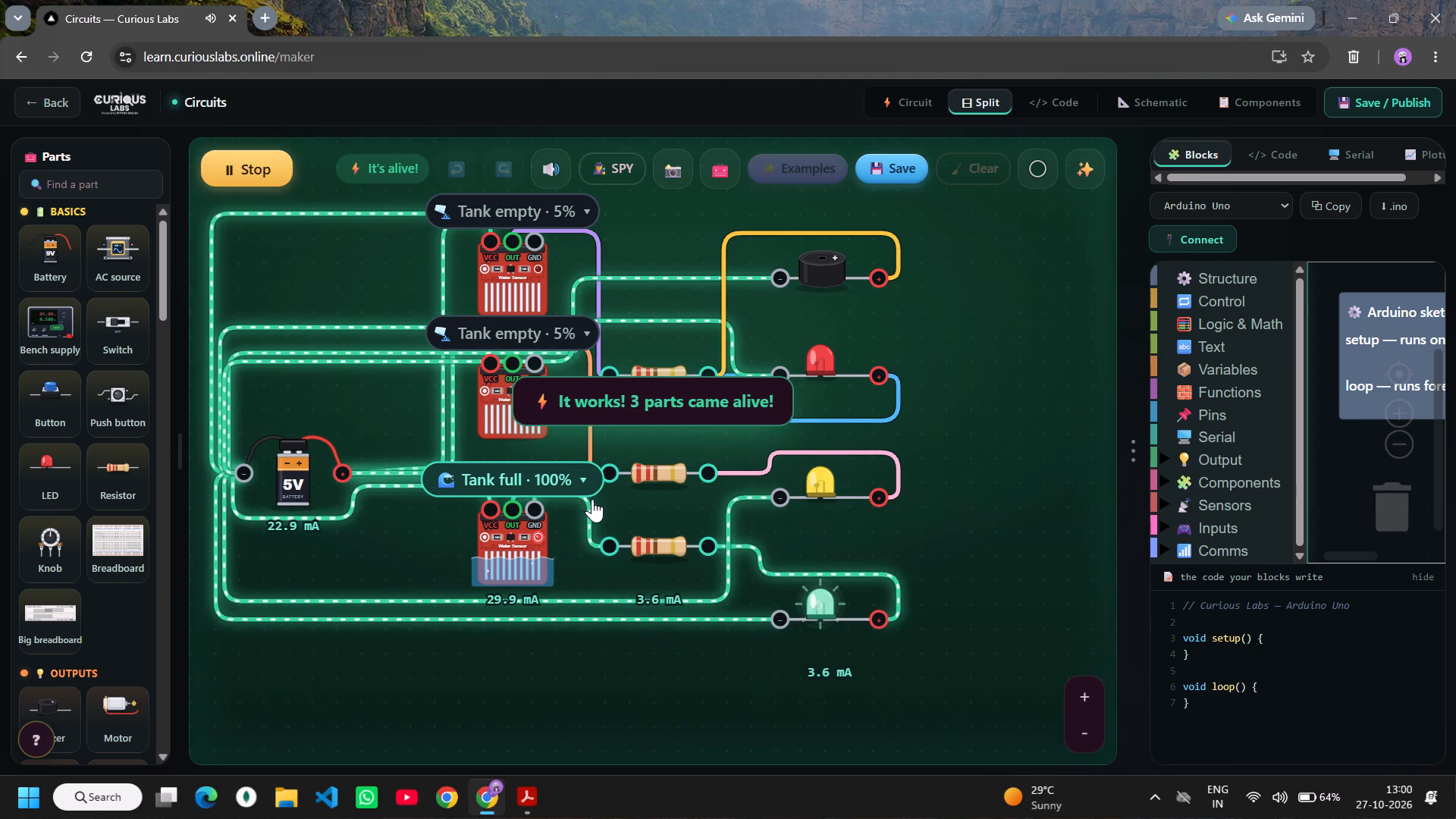
left_click(557, 337)
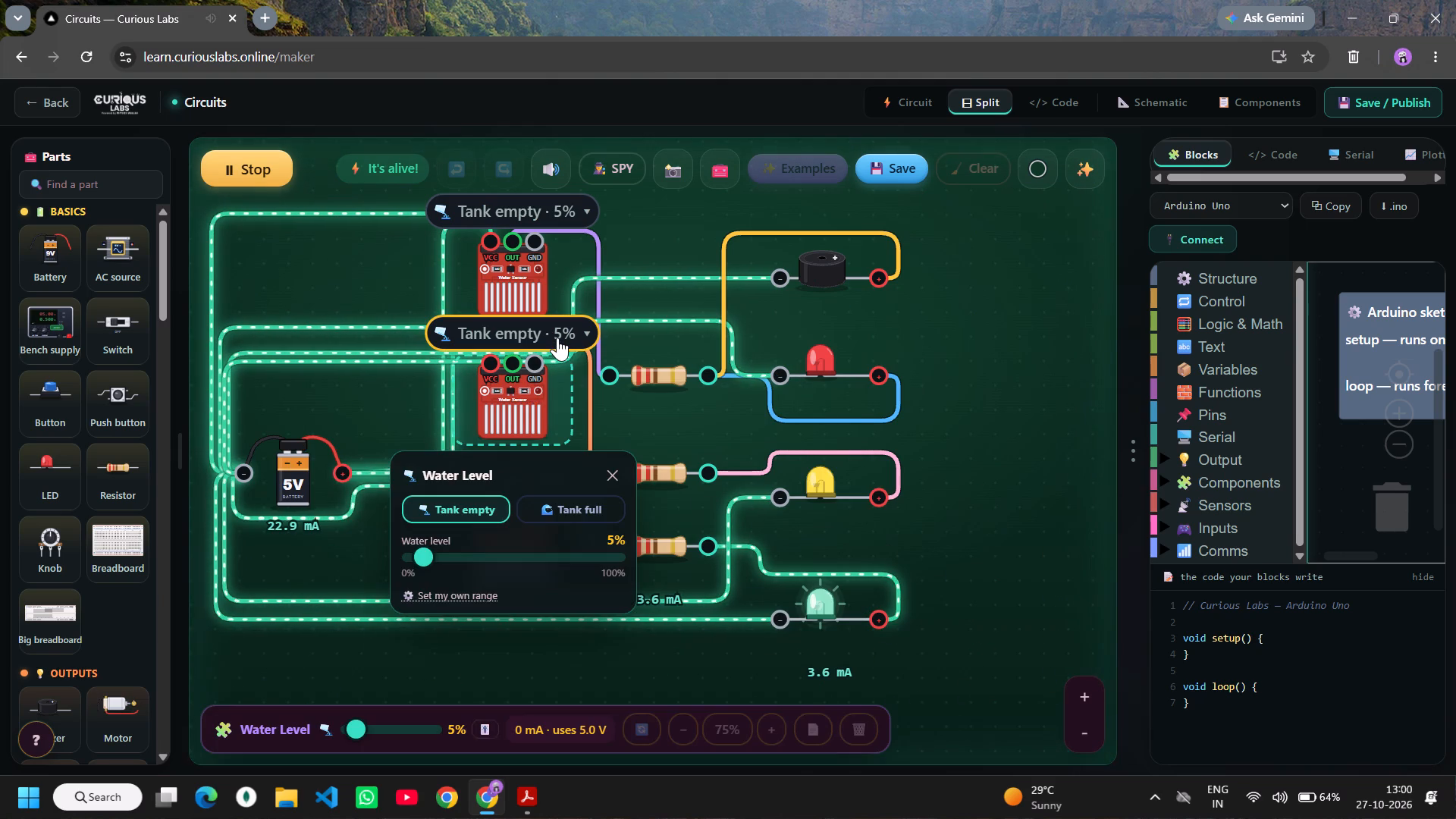
left_click_drag(428, 551, 626, 540)
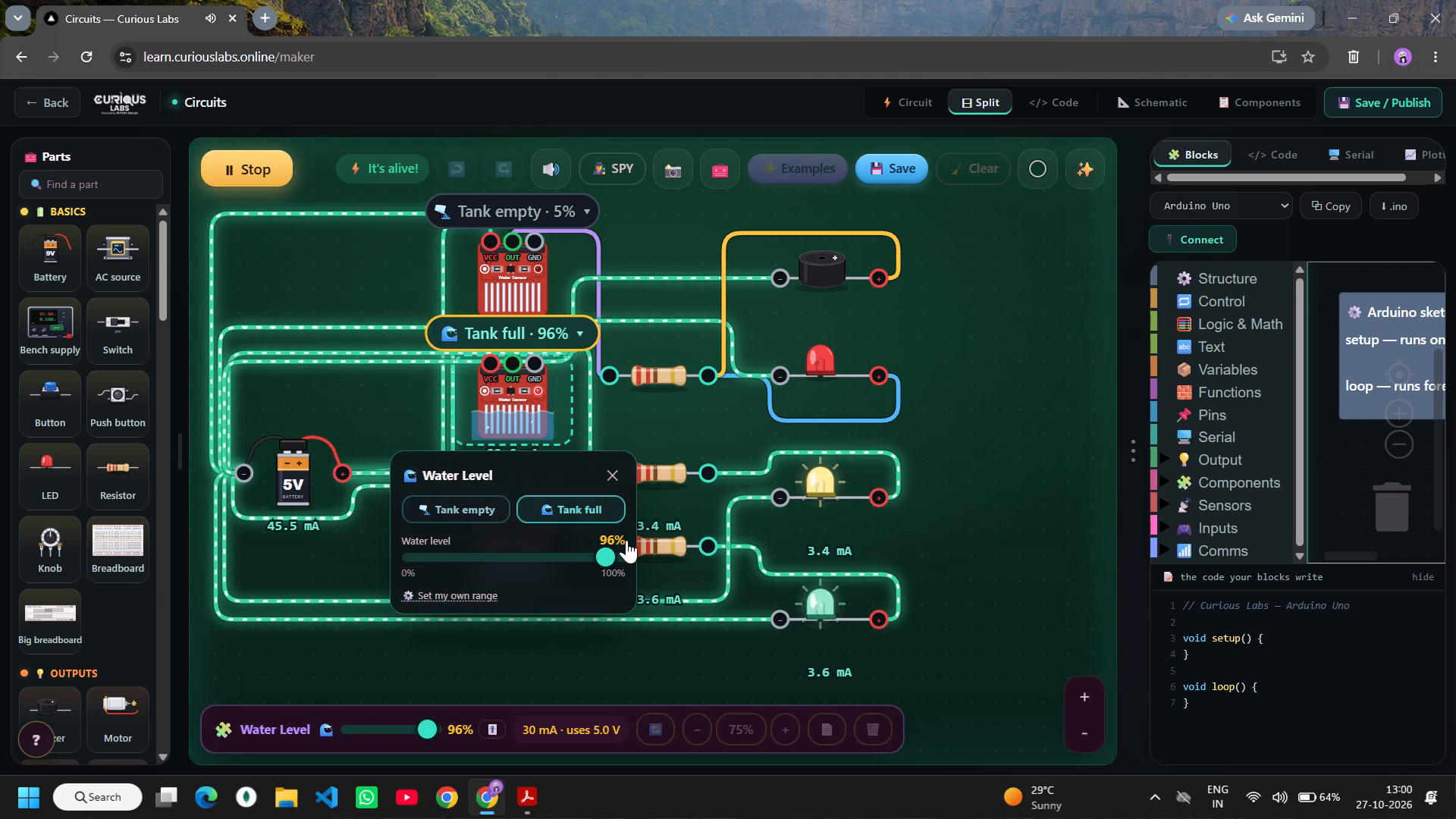
left_click_drag(626, 540, 631, 540)
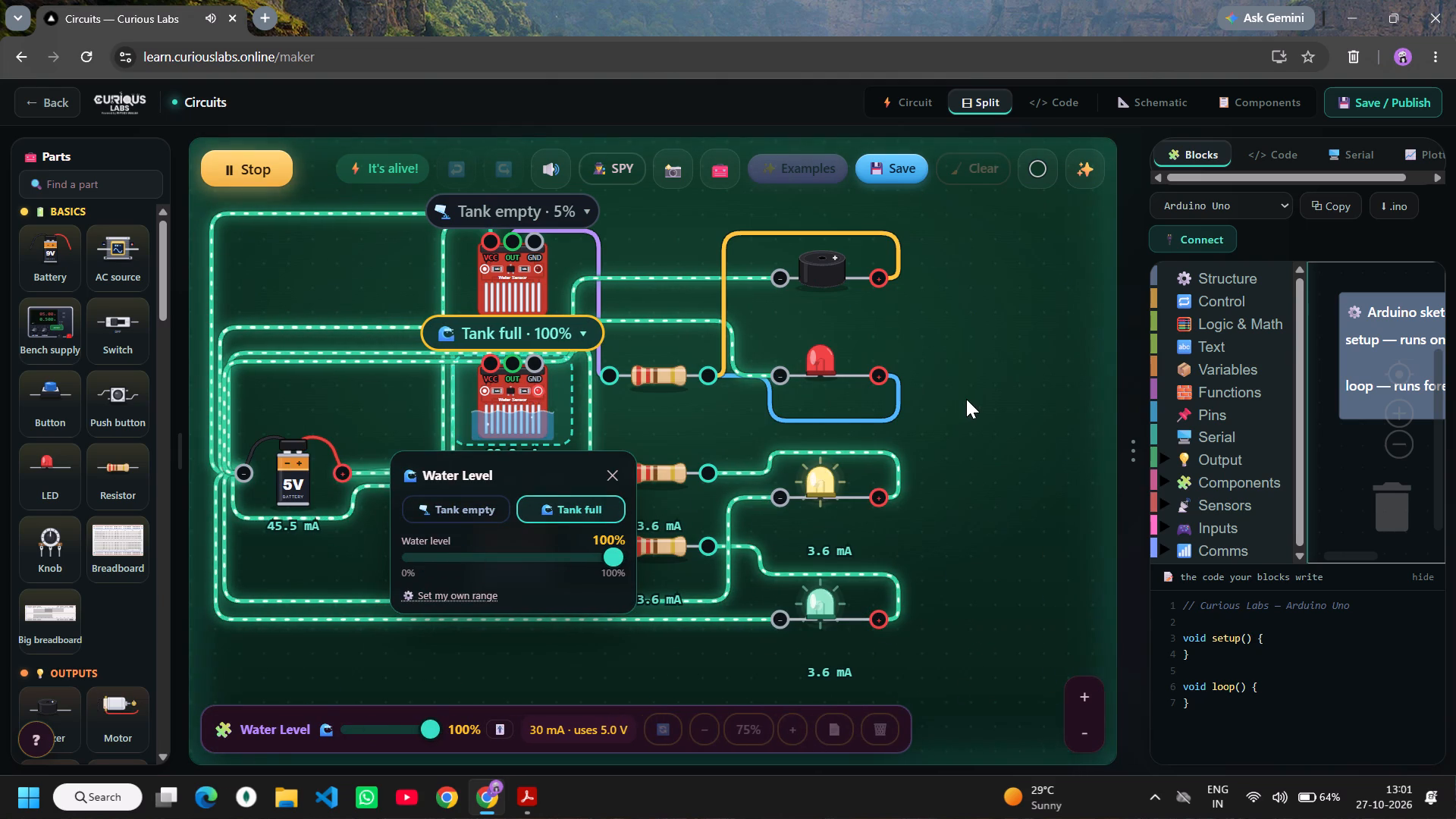
left_click(1012, 407)
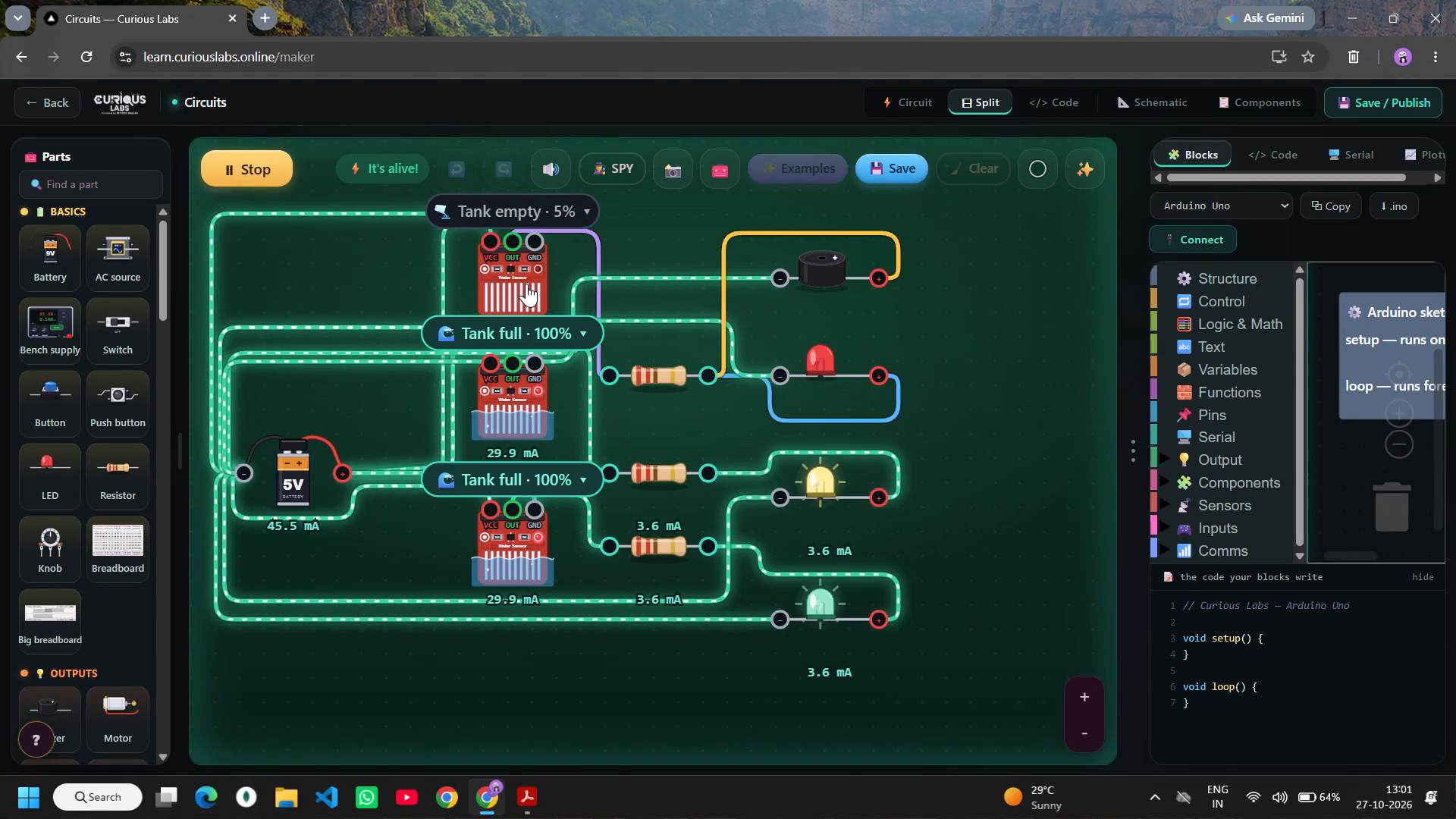
left_click(561, 207)
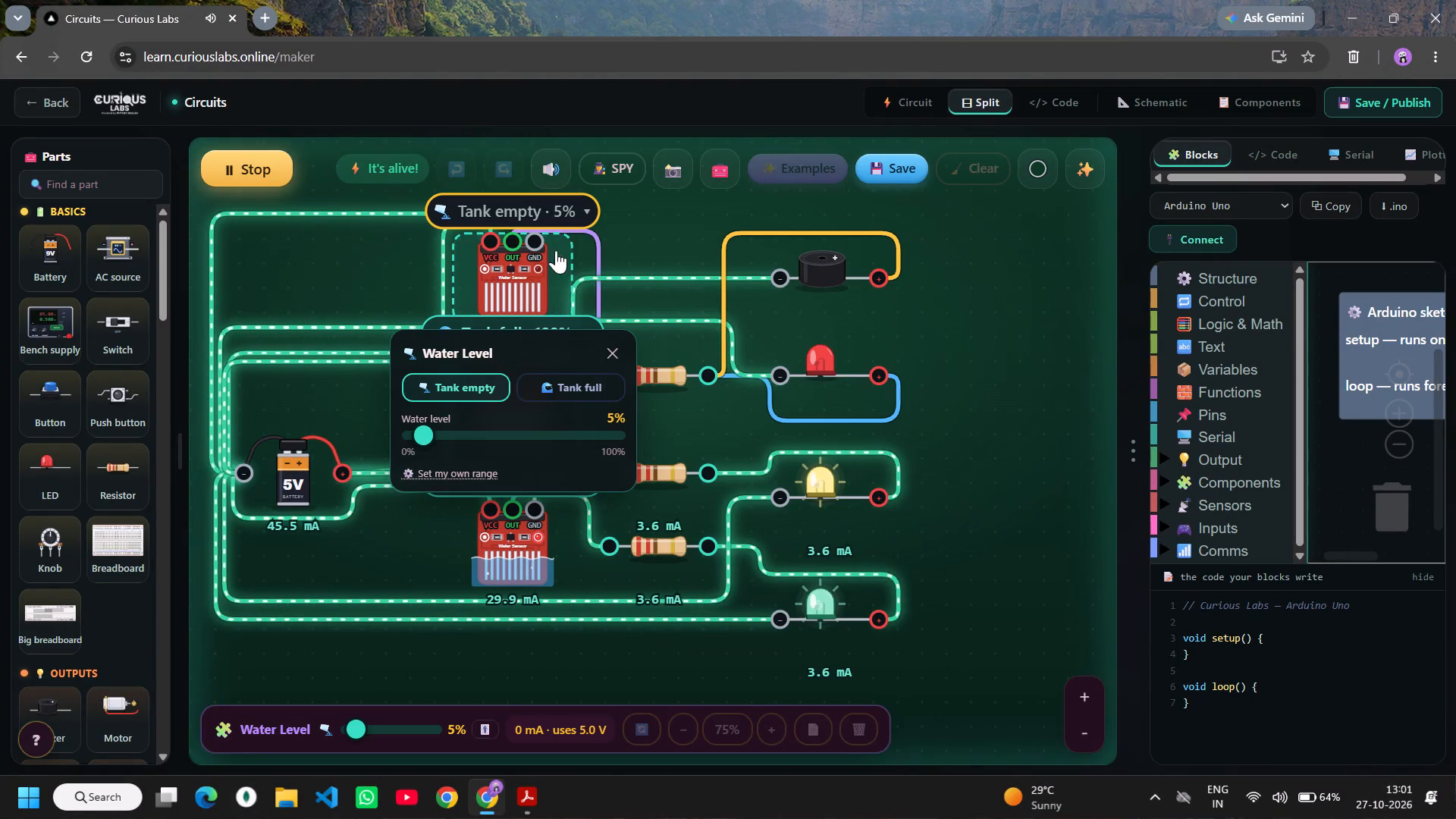
left_click_drag(422, 428, 654, 420)
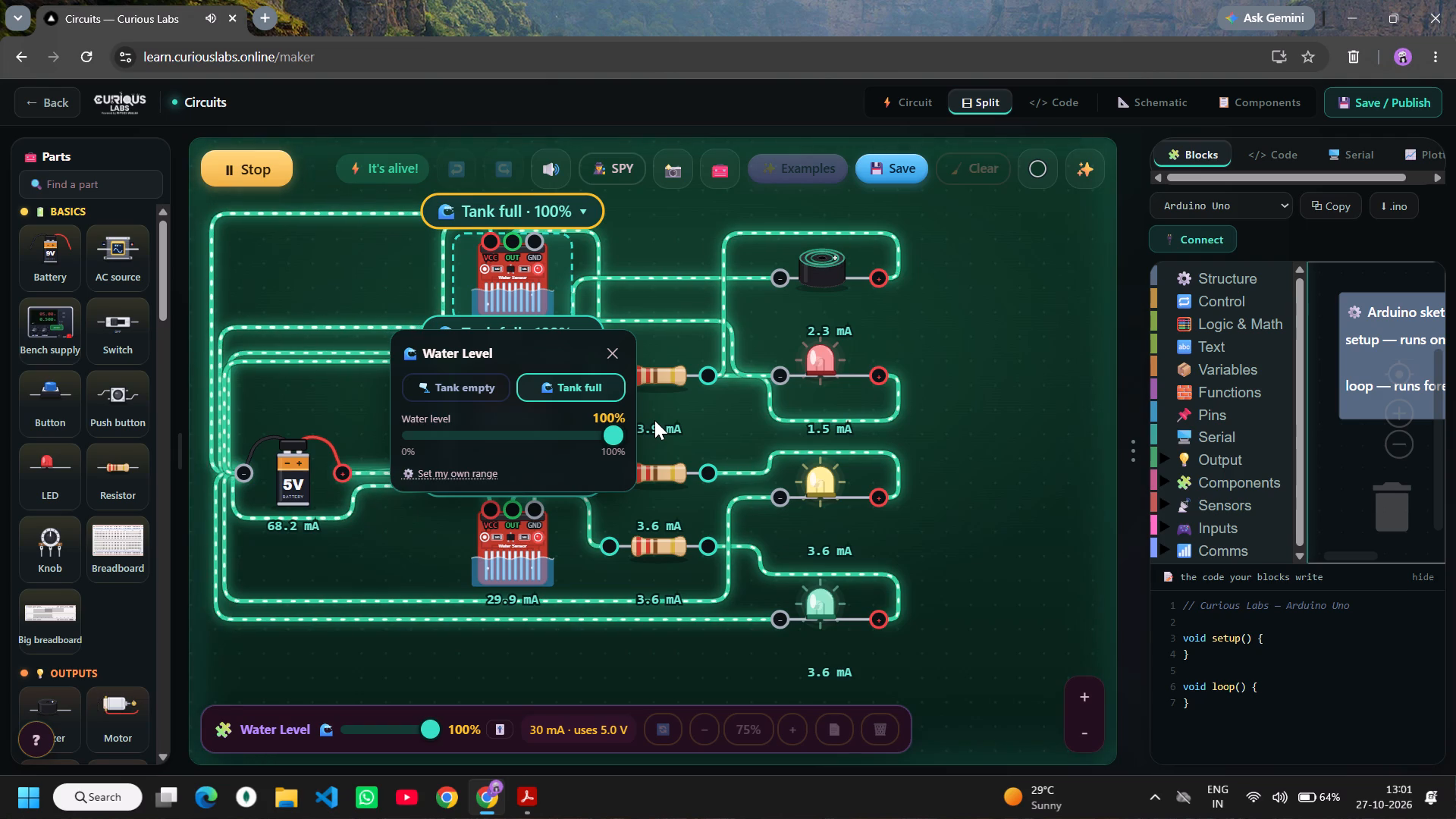
Lower the top sensor's water level to 0%, and set the middle and bottom sensors to Tank empty.
left_click_drag(654, 420, 409, 429)
left_click(517, 287)
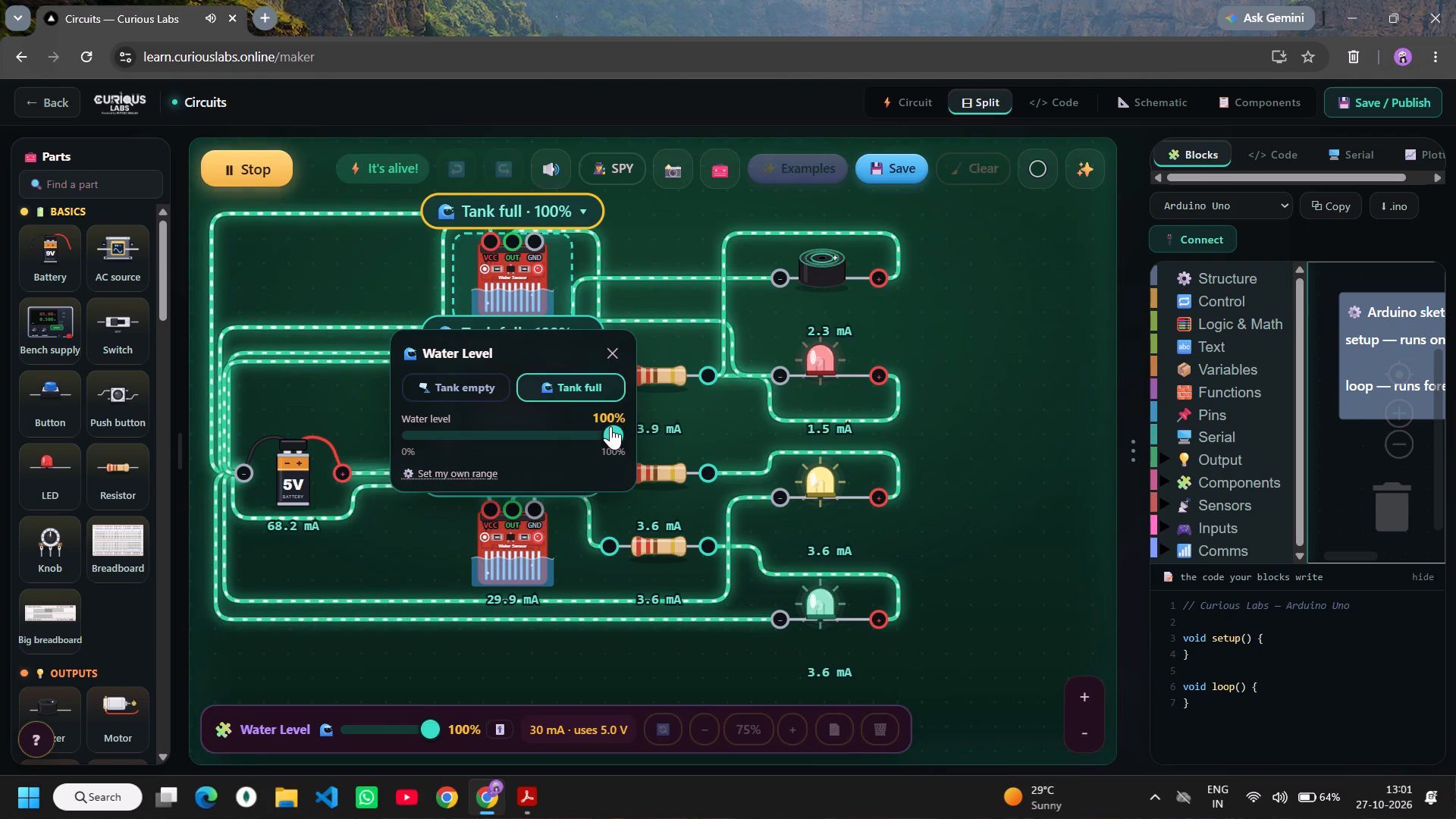
left_click_drag(610, 426, 362, 420)
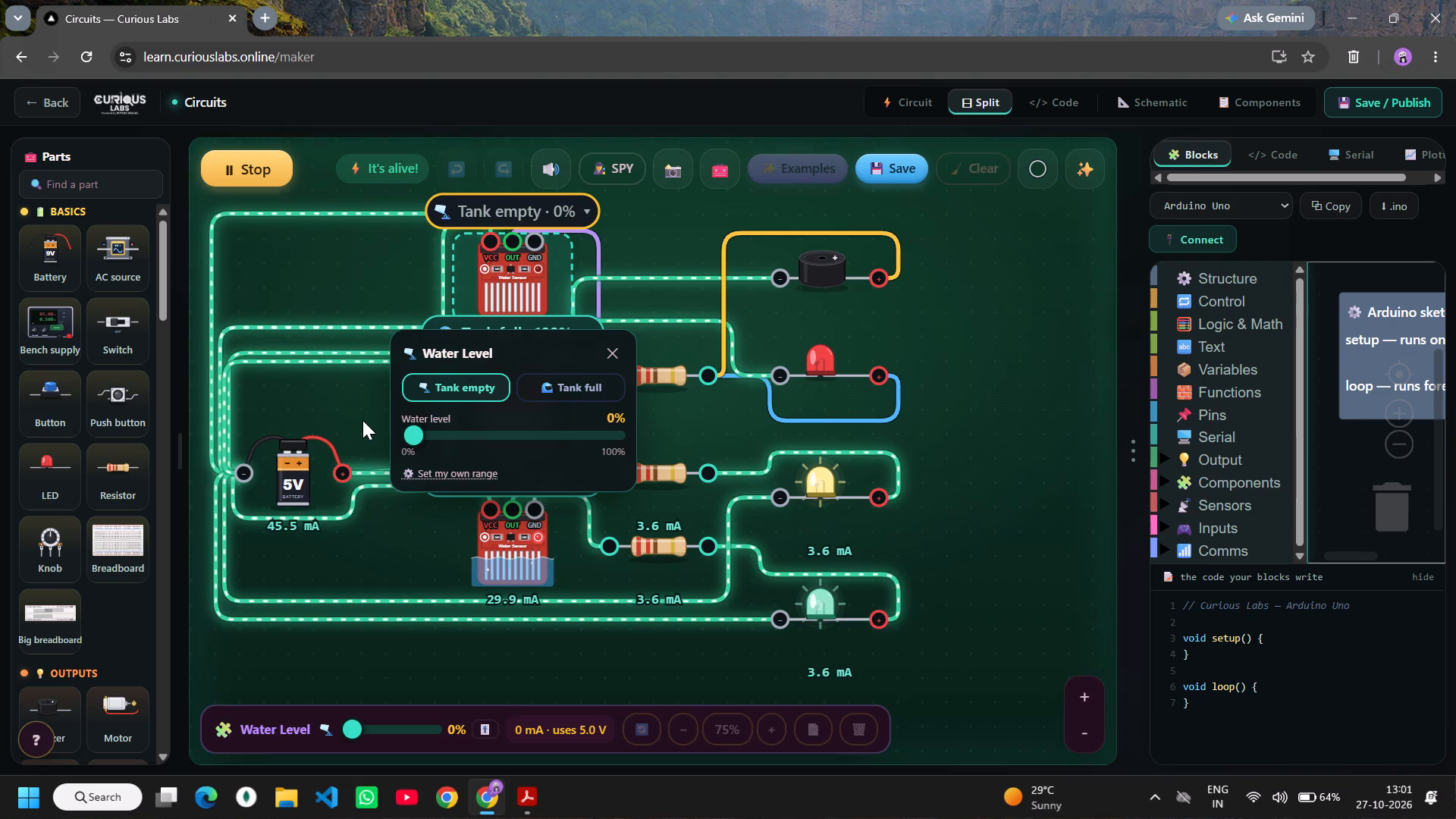
left_click(952, 384)
left_click(543, 333)
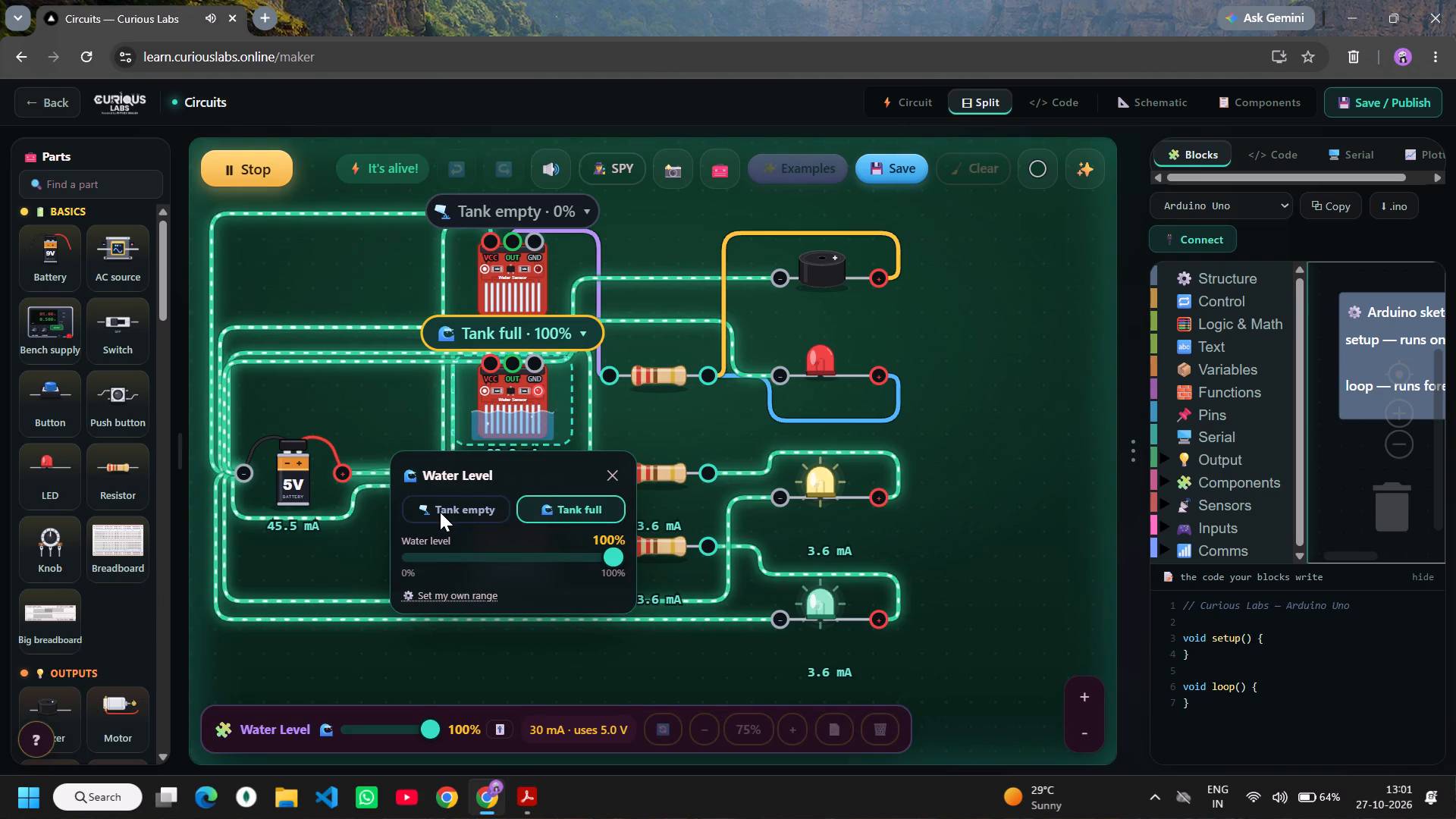
left_click(440, 512)
left_click(688, 686)
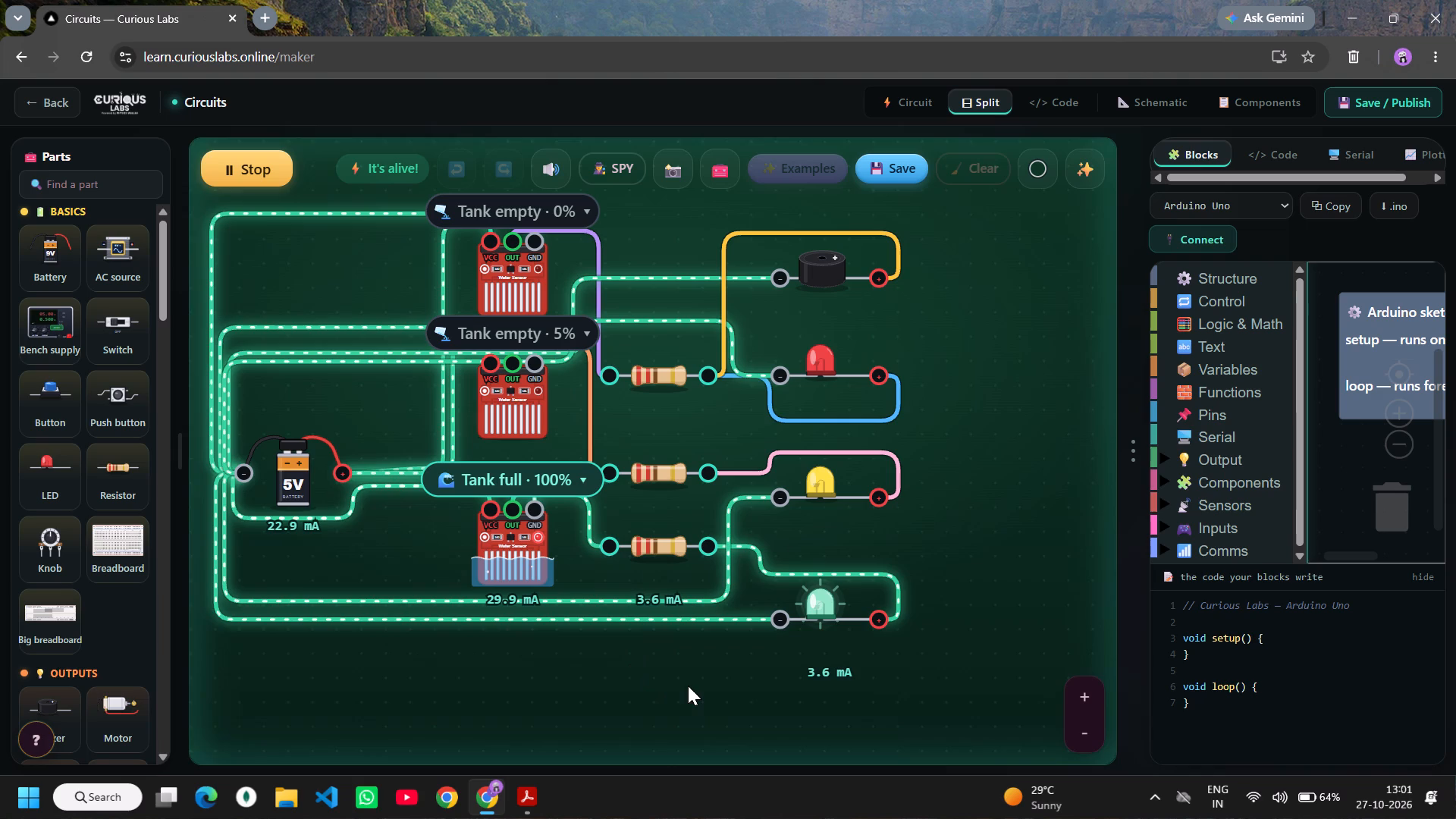
left_click(541, 488)
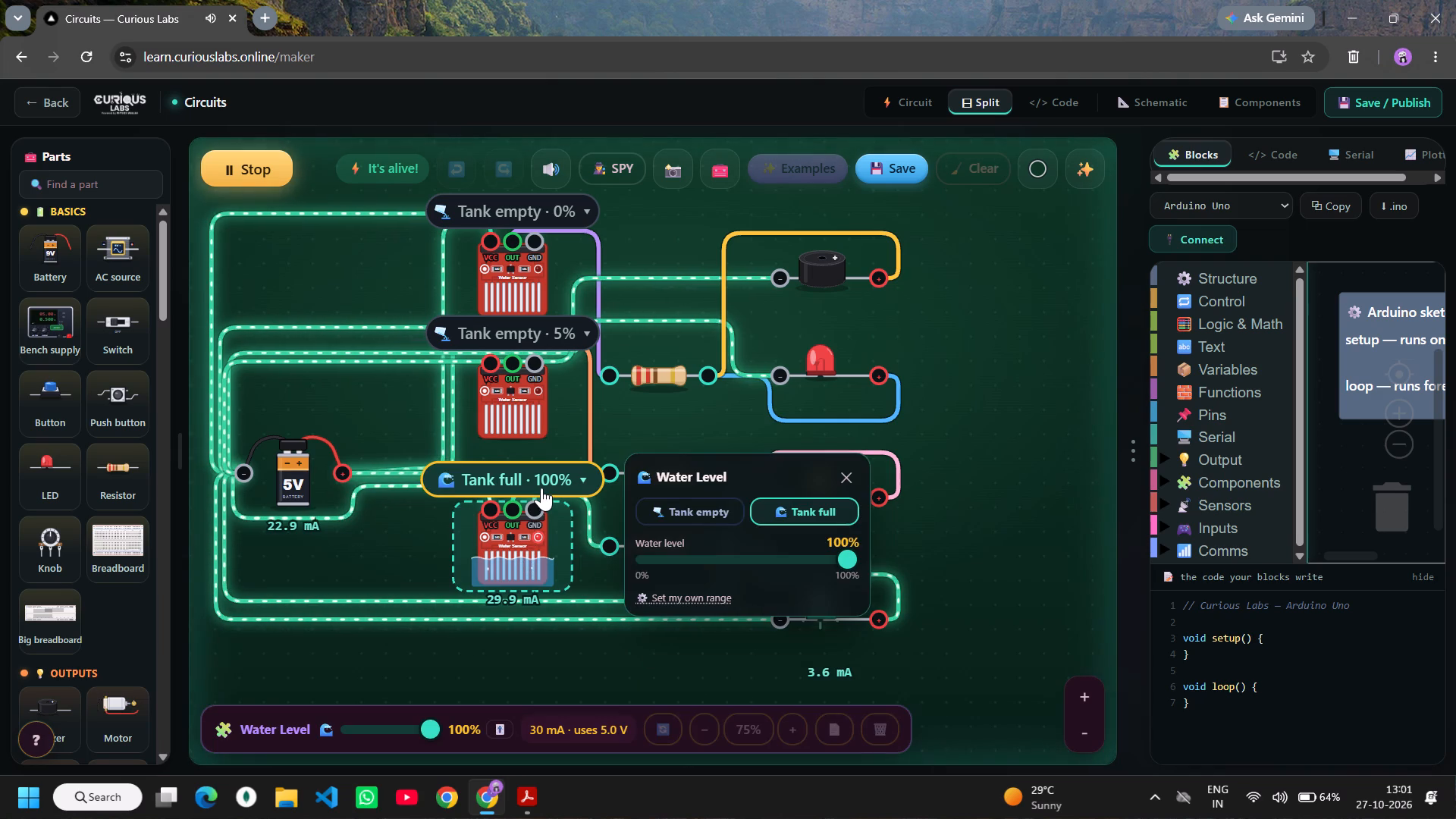
left_click(670, 505)
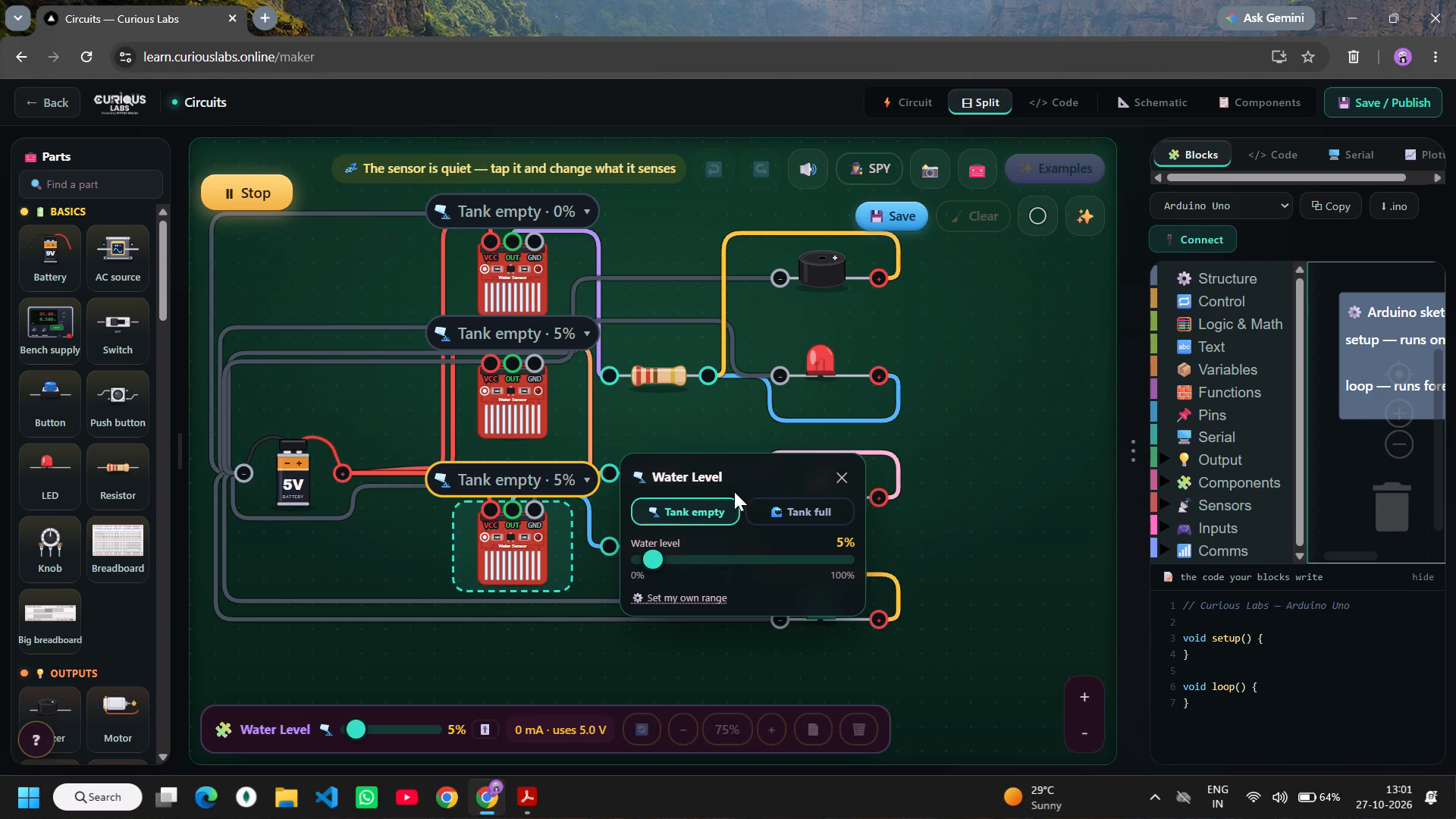
Set the bottom, middle and top water sensors to Tank full one after another to test the rising level.
left_click(802, 504)
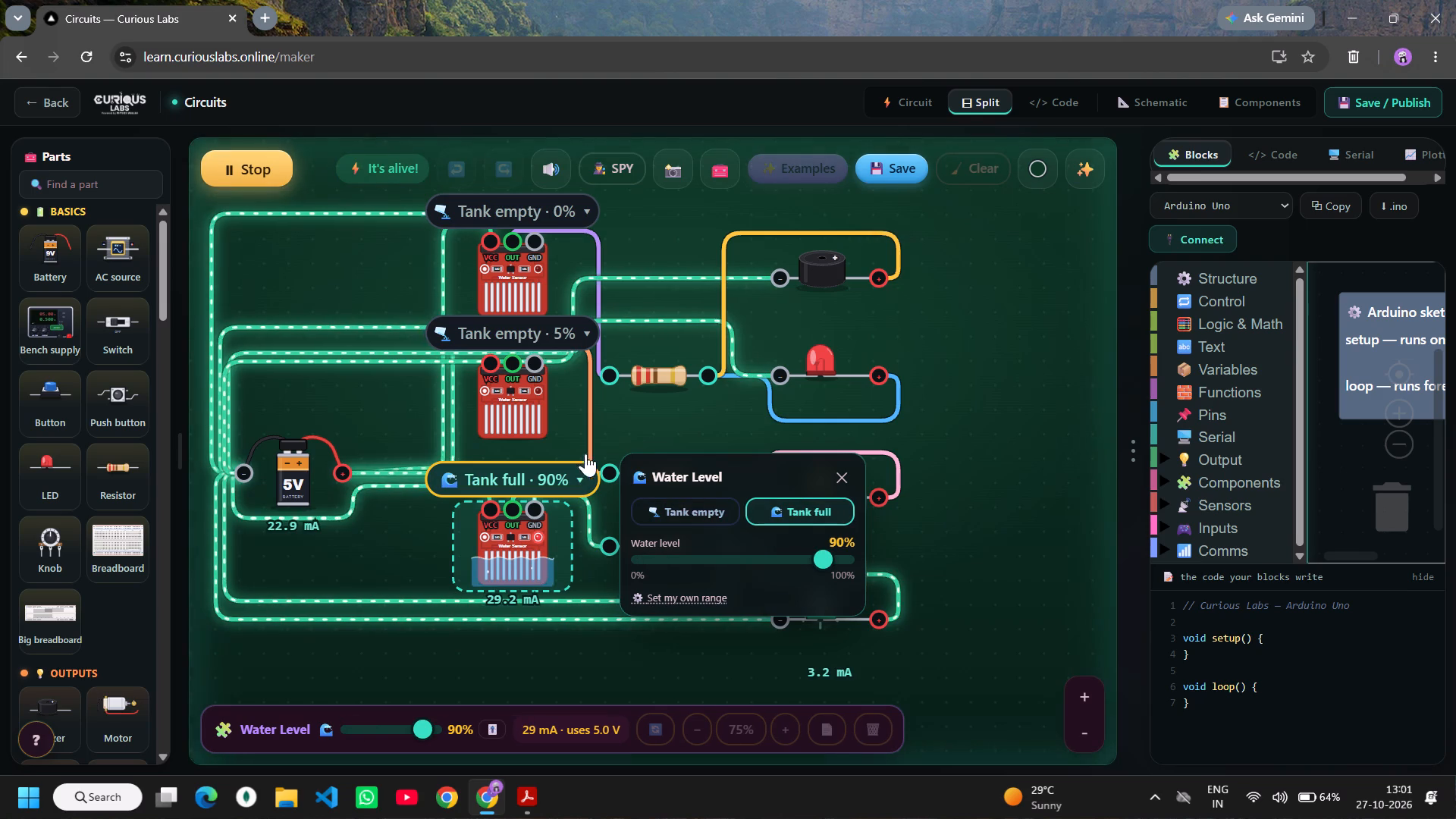
left_click(545, 329)
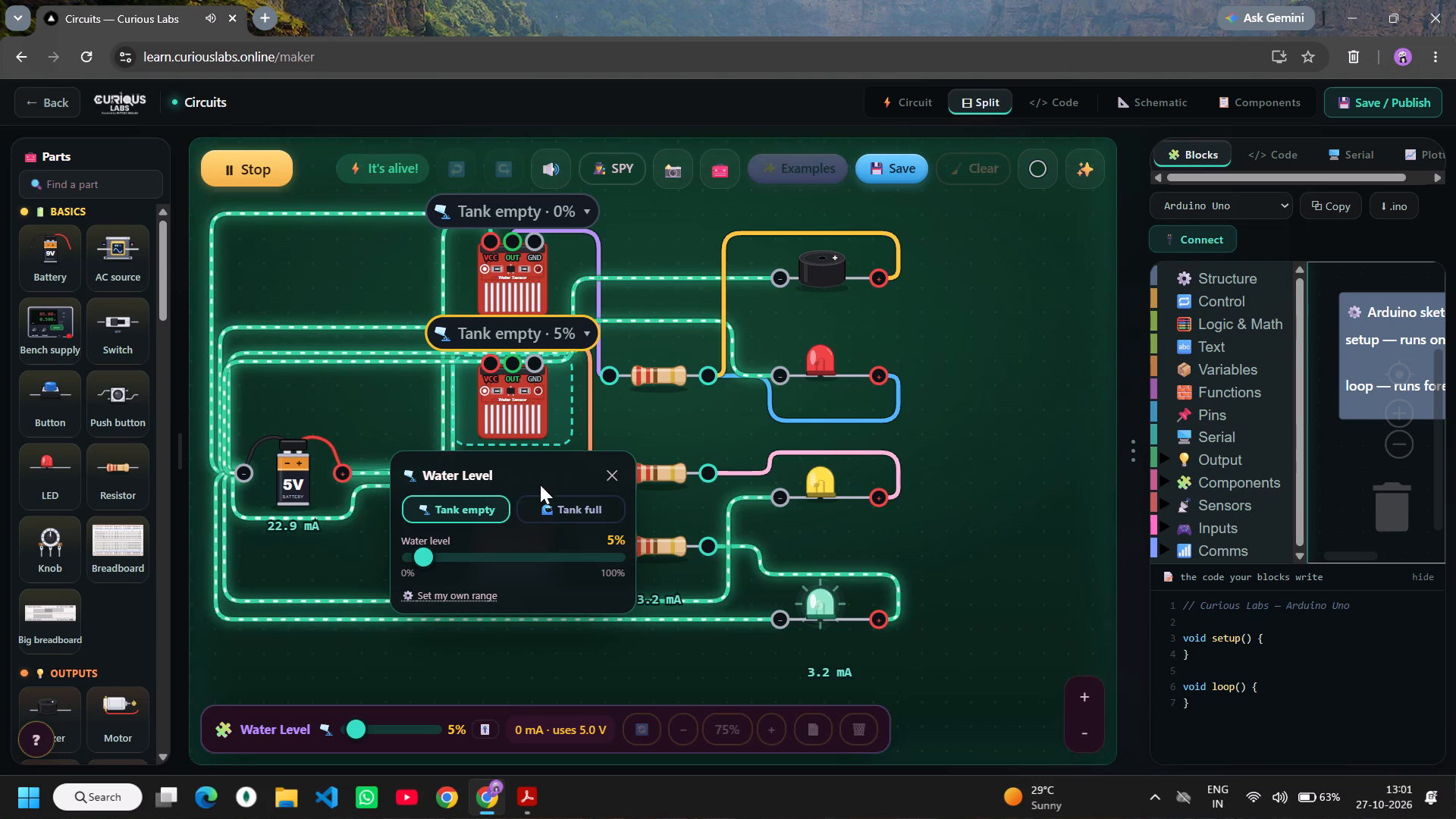
left_click(560, 504)
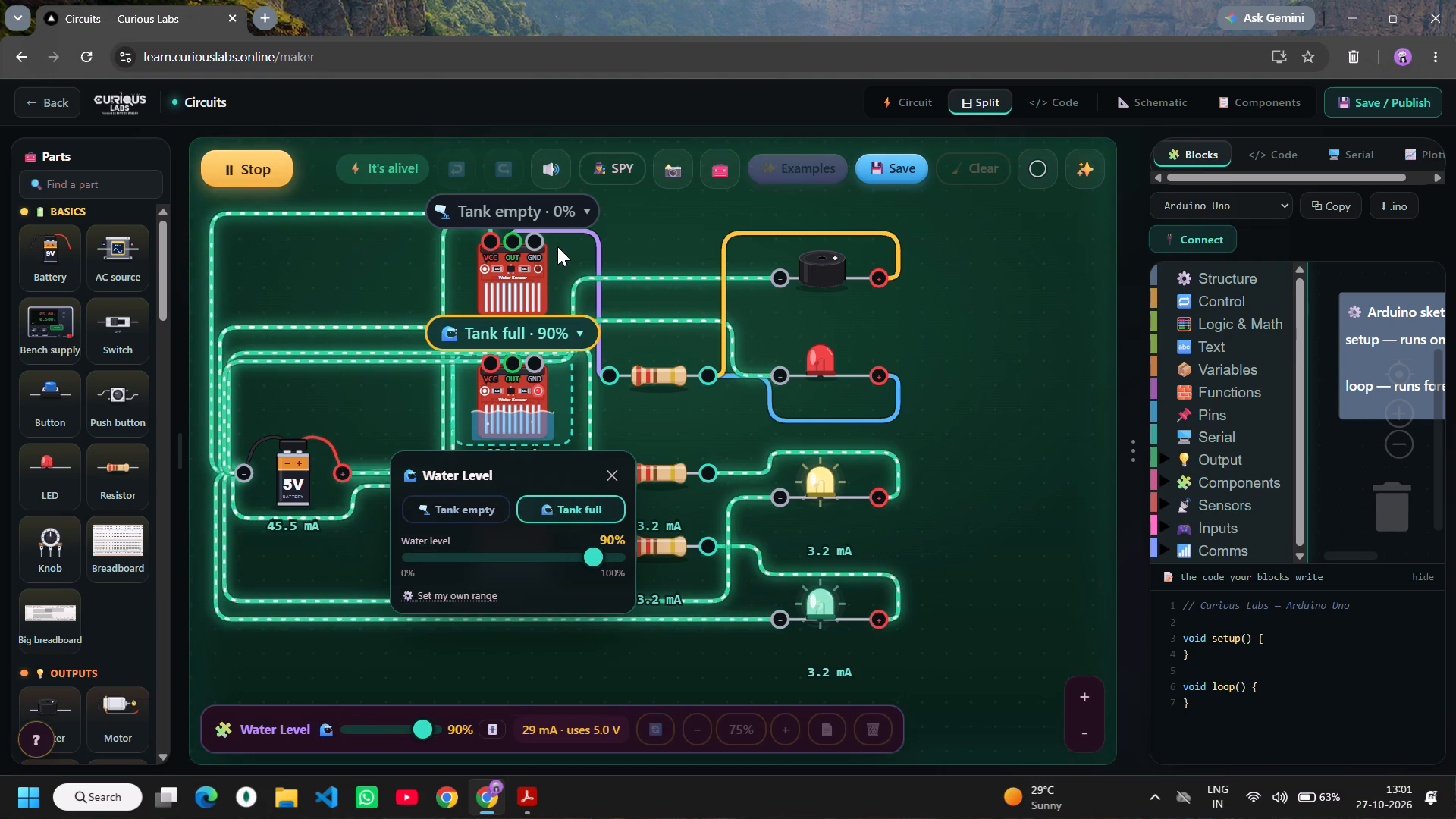
left_click(552, 201)
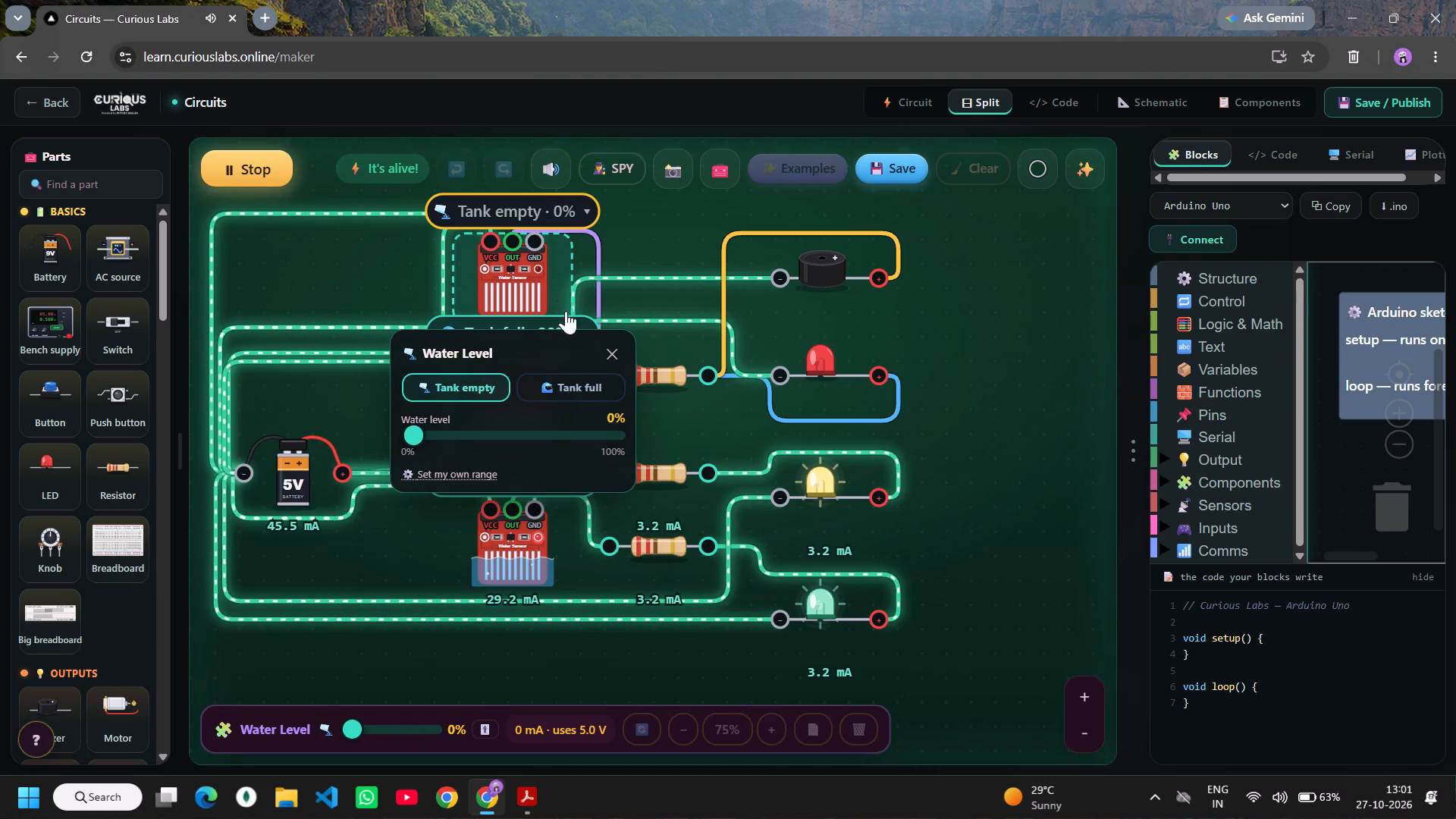
left_click(563, 384)
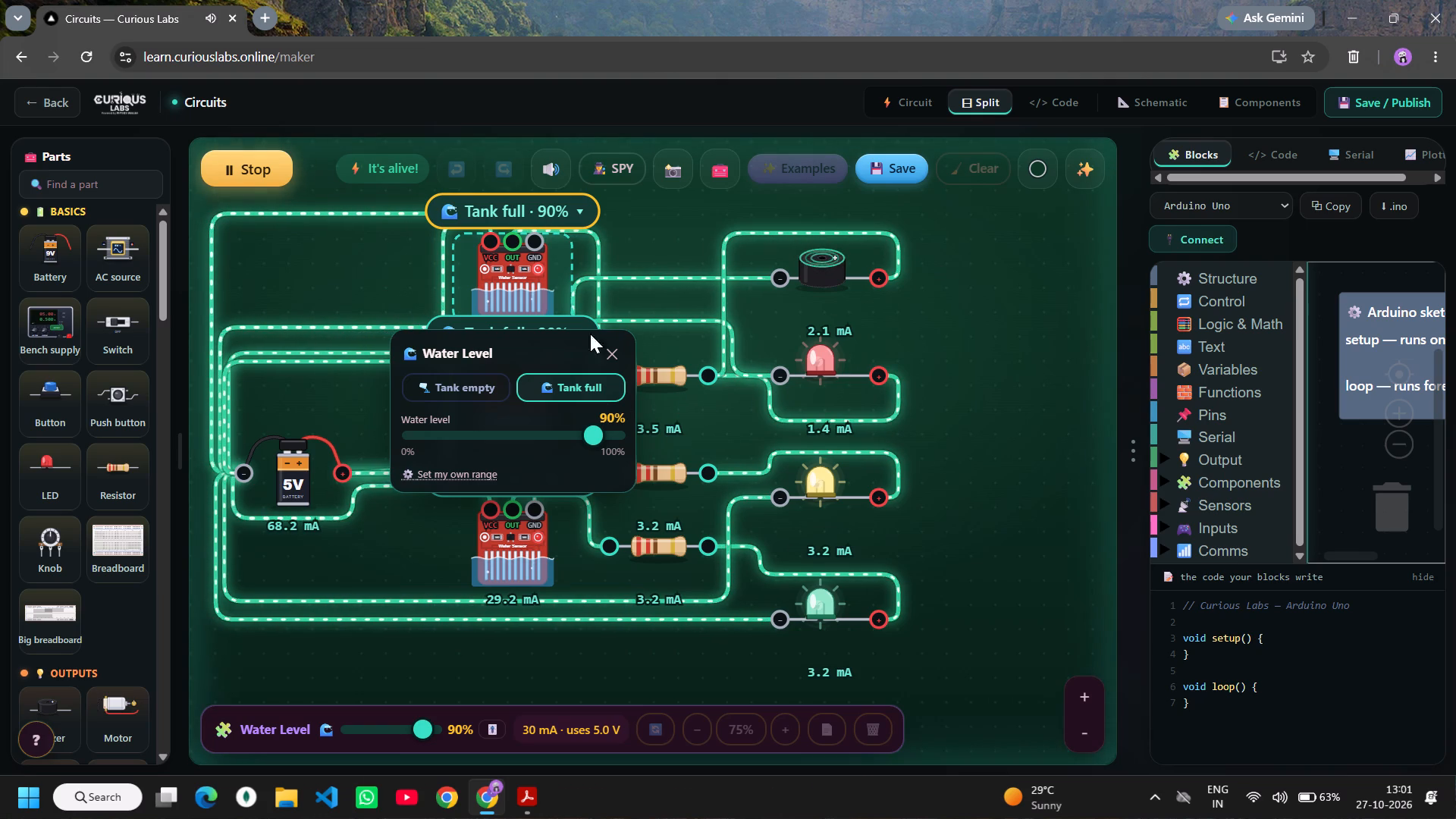
Reset the top sensor to Tank empty, then test its water level gradually up to 62% and back to 47%.
left_click(466, 378)
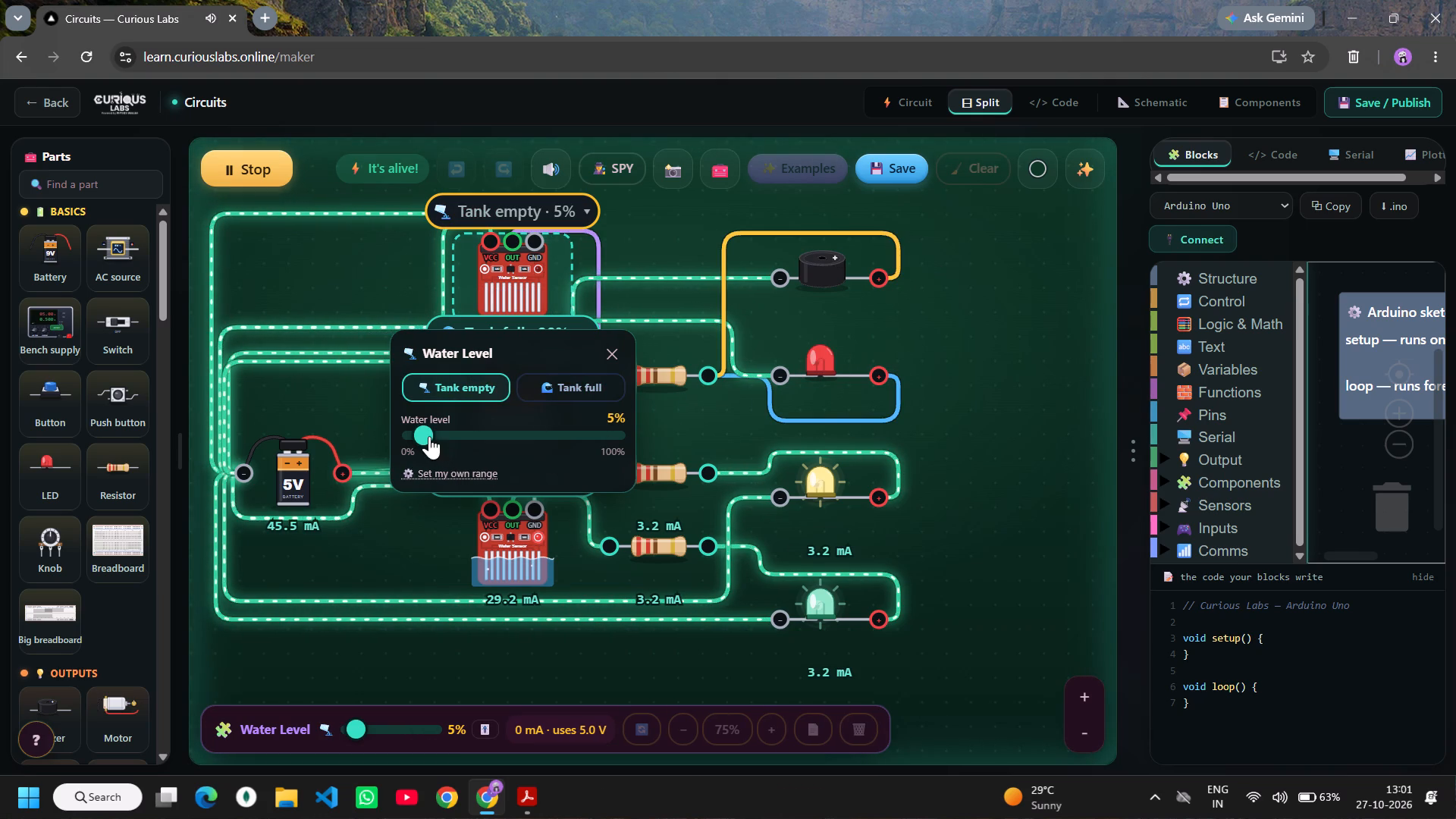
left_click_drag(416, 432, 431, 434)
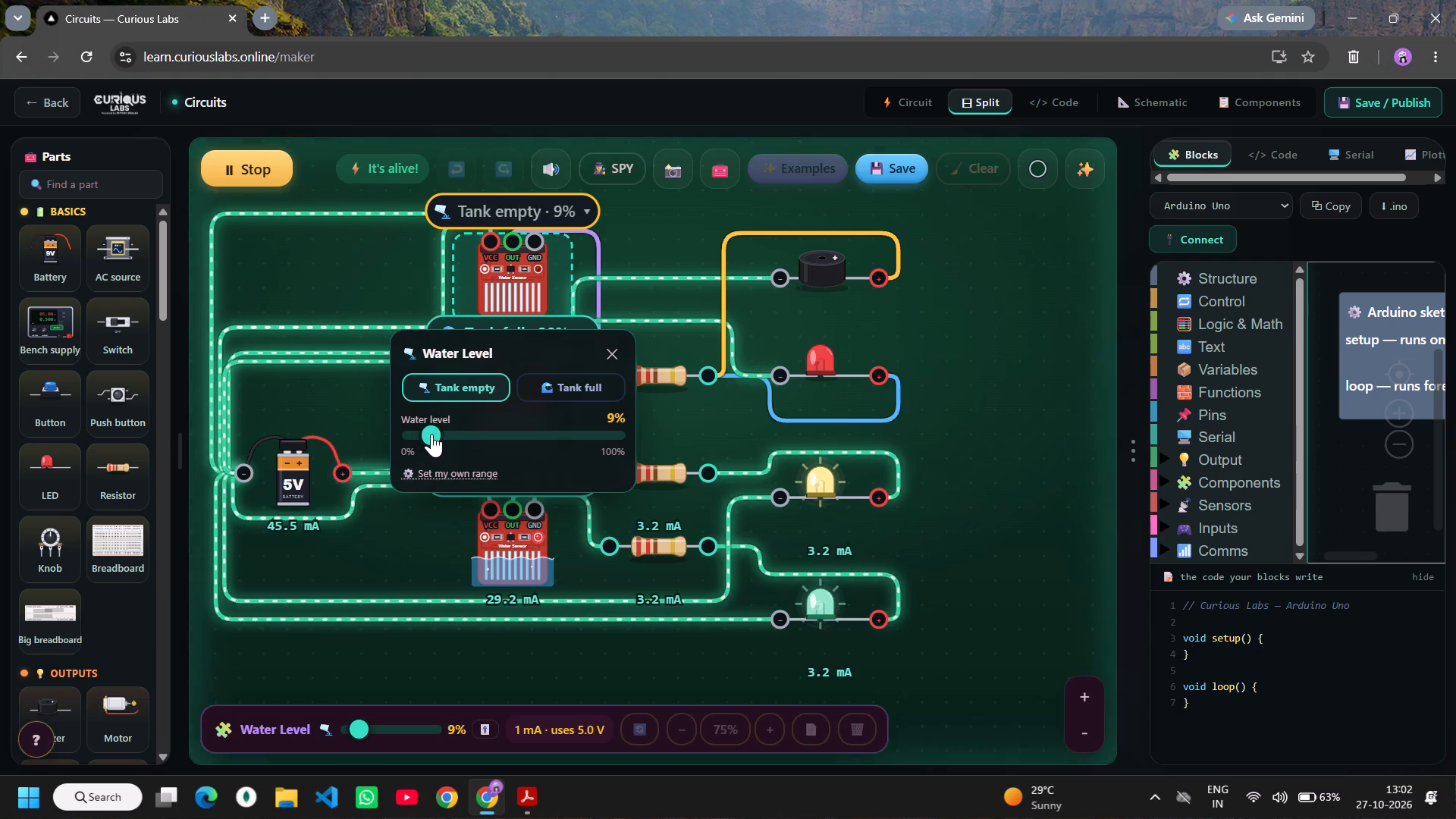
left_click_drag(432, 431, 438, 431)
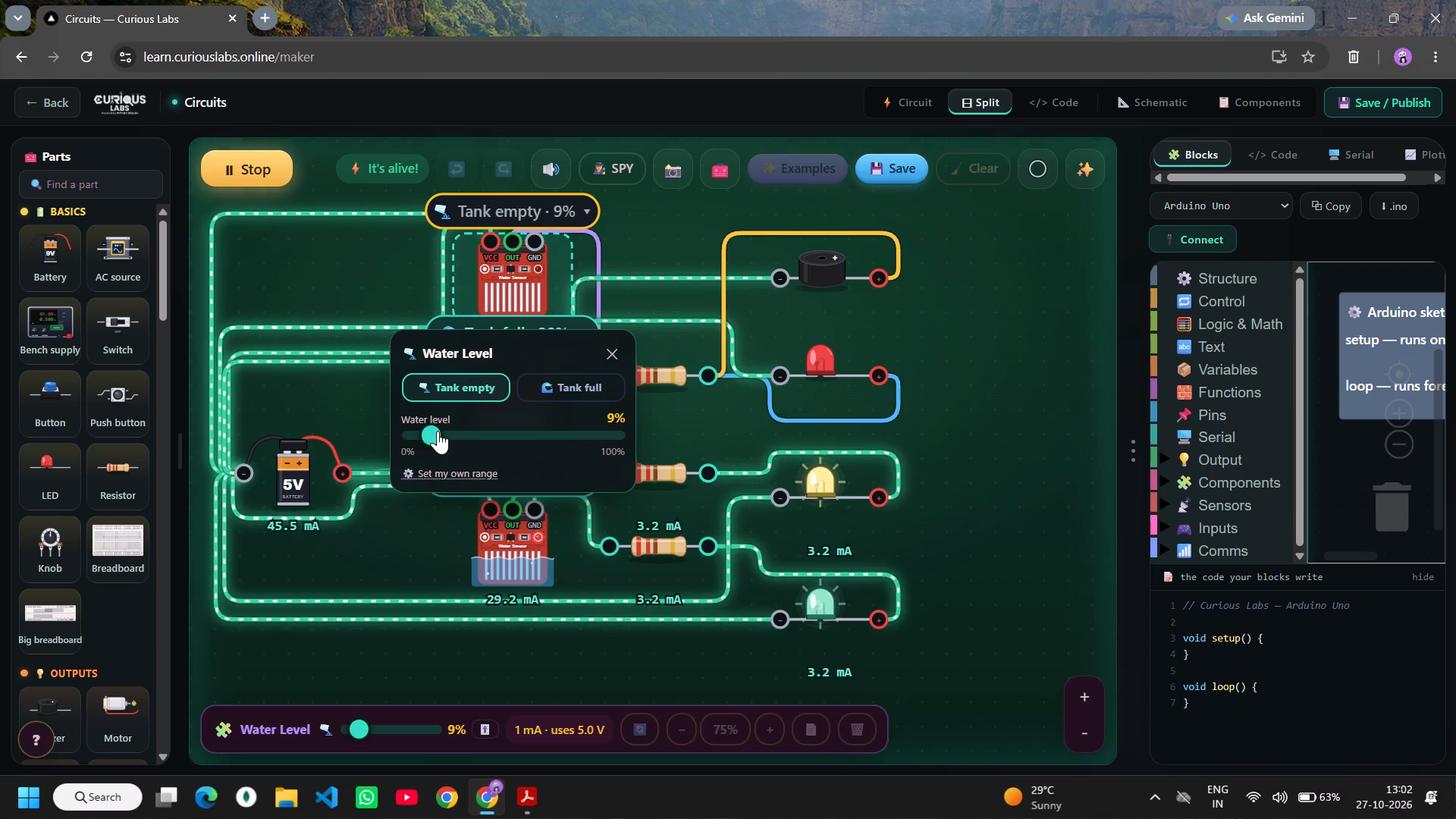
left_click_drag(438, 431, 445, 431)
left_click_drag(445, 431, 465, 432)
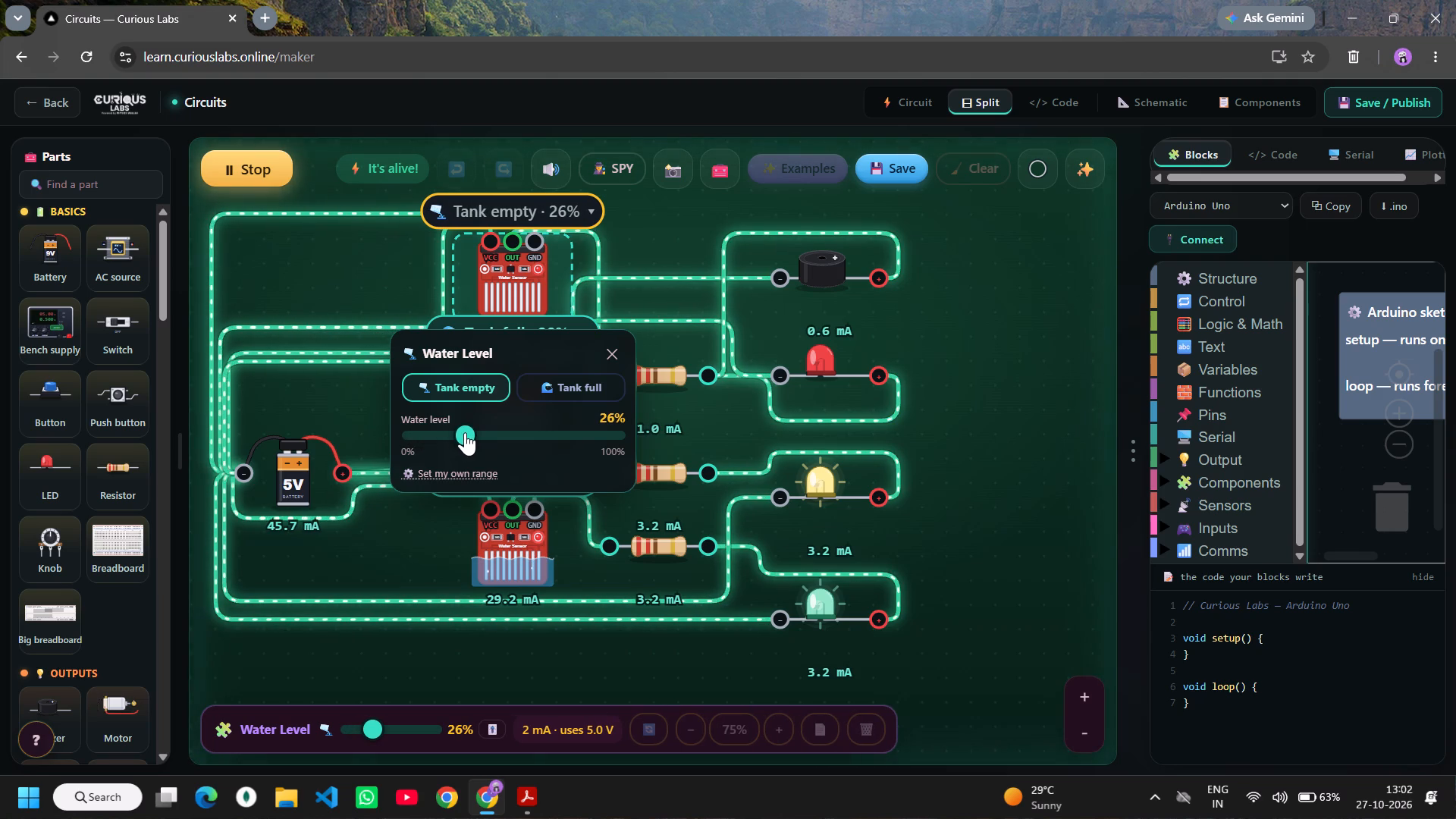
left_click_drag(465, 432, 485, 438)
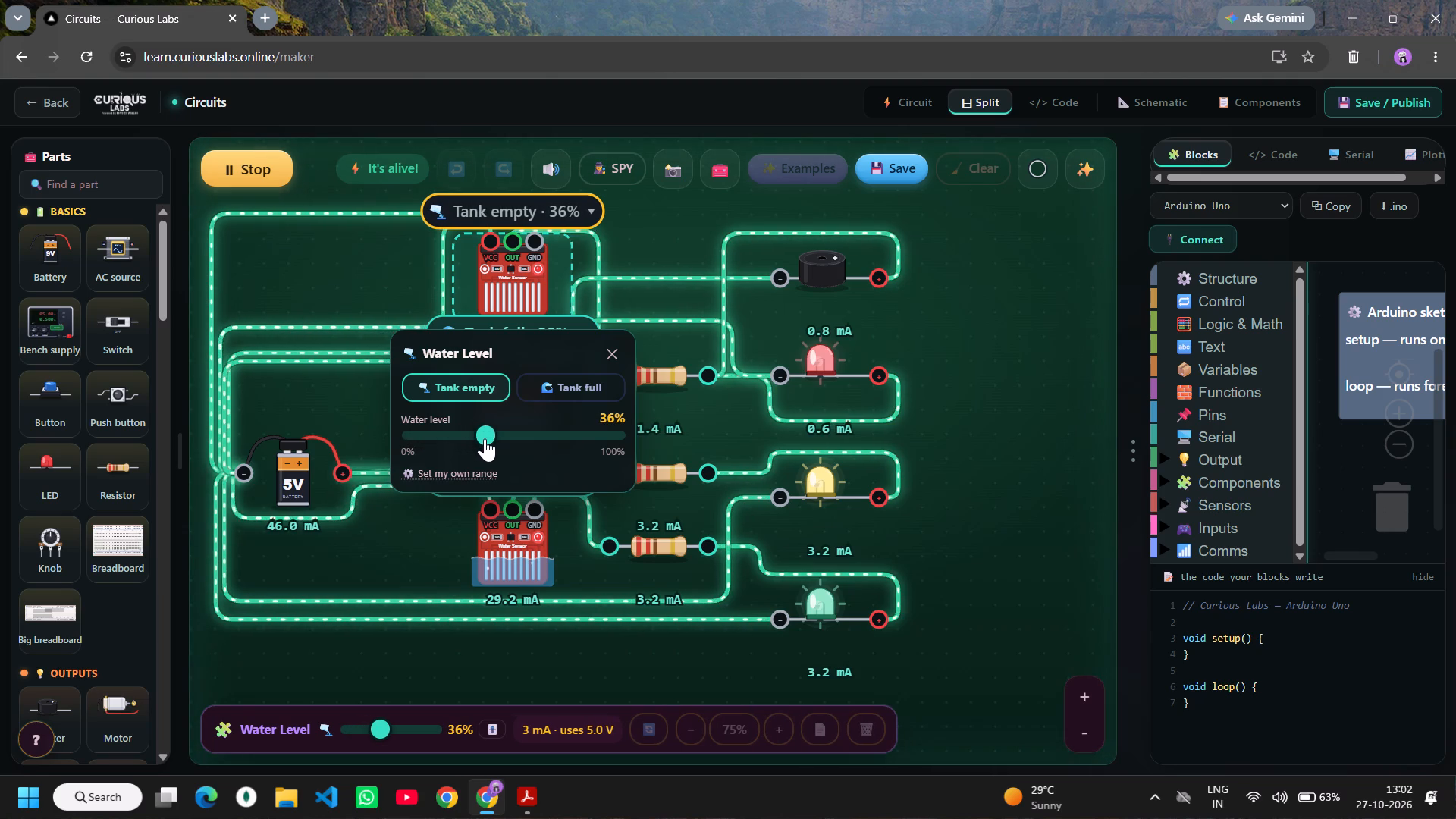
left_click_drag(483, 435, 537, 438)
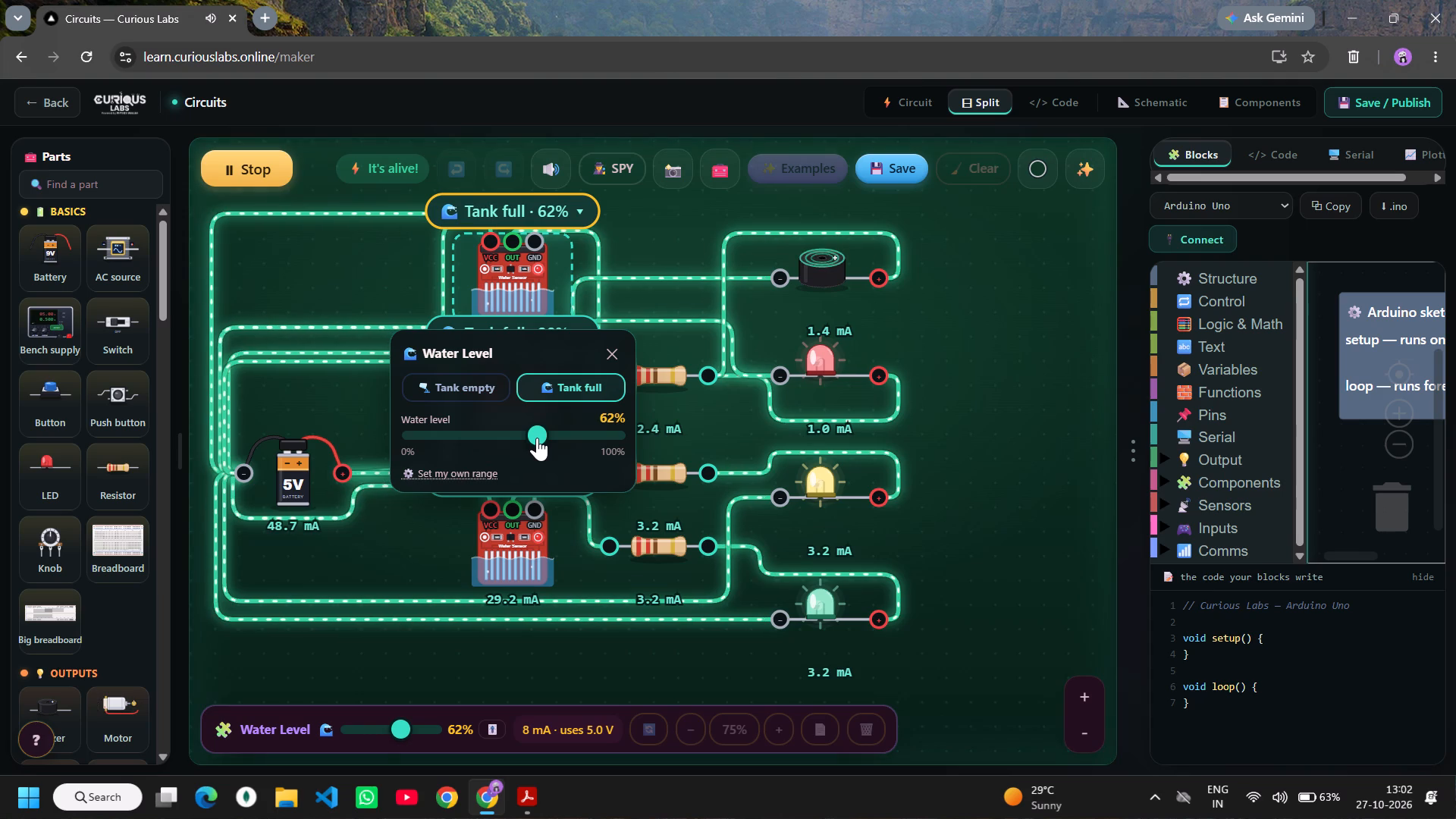
left_click_drag(537, 438, 521, 439)
left_click_drag(521, 439, 499, 442)
left_click_drag(499, 442, 508, 443)
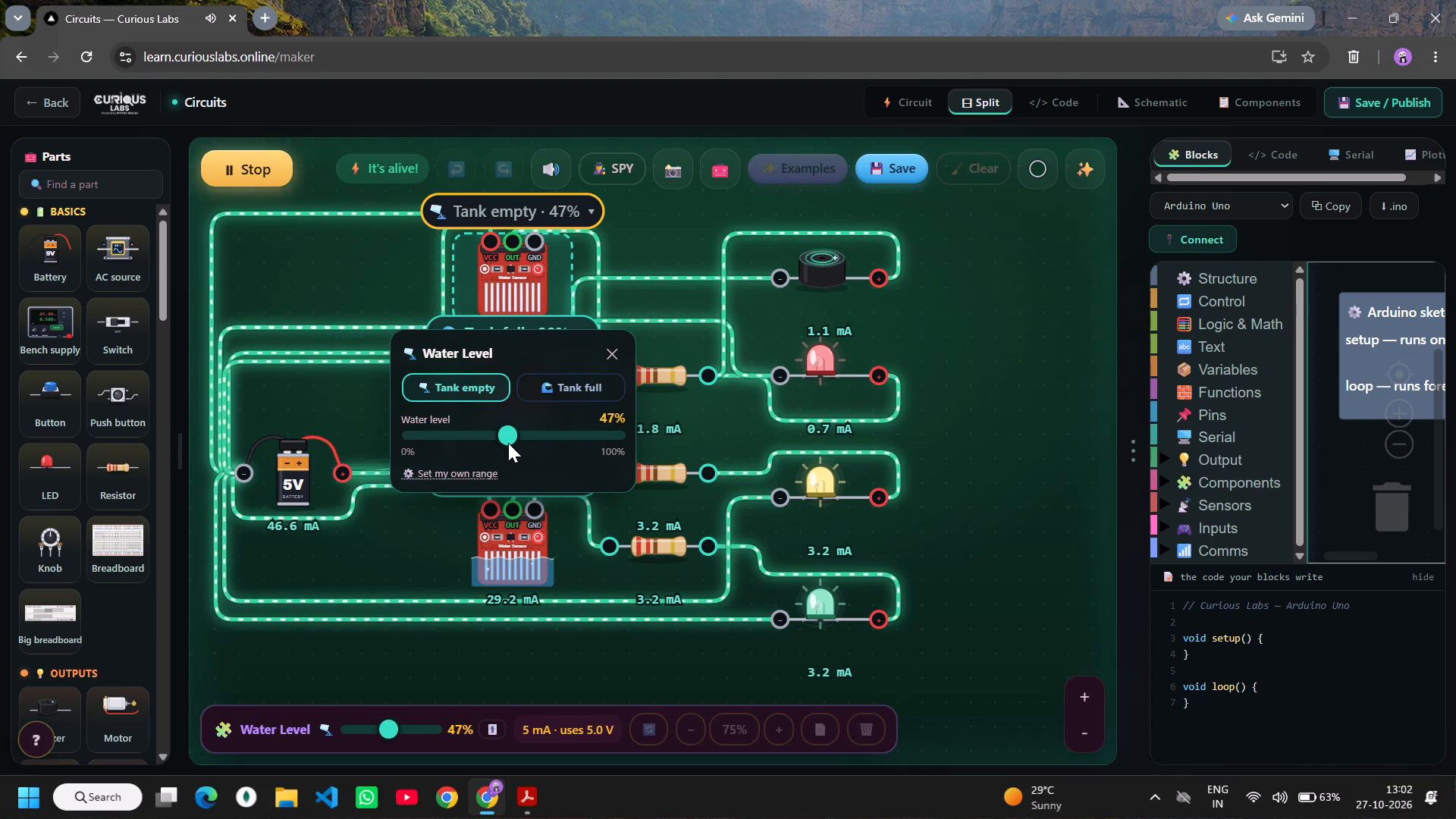
left_click_drag(508, 443, 522, 444)
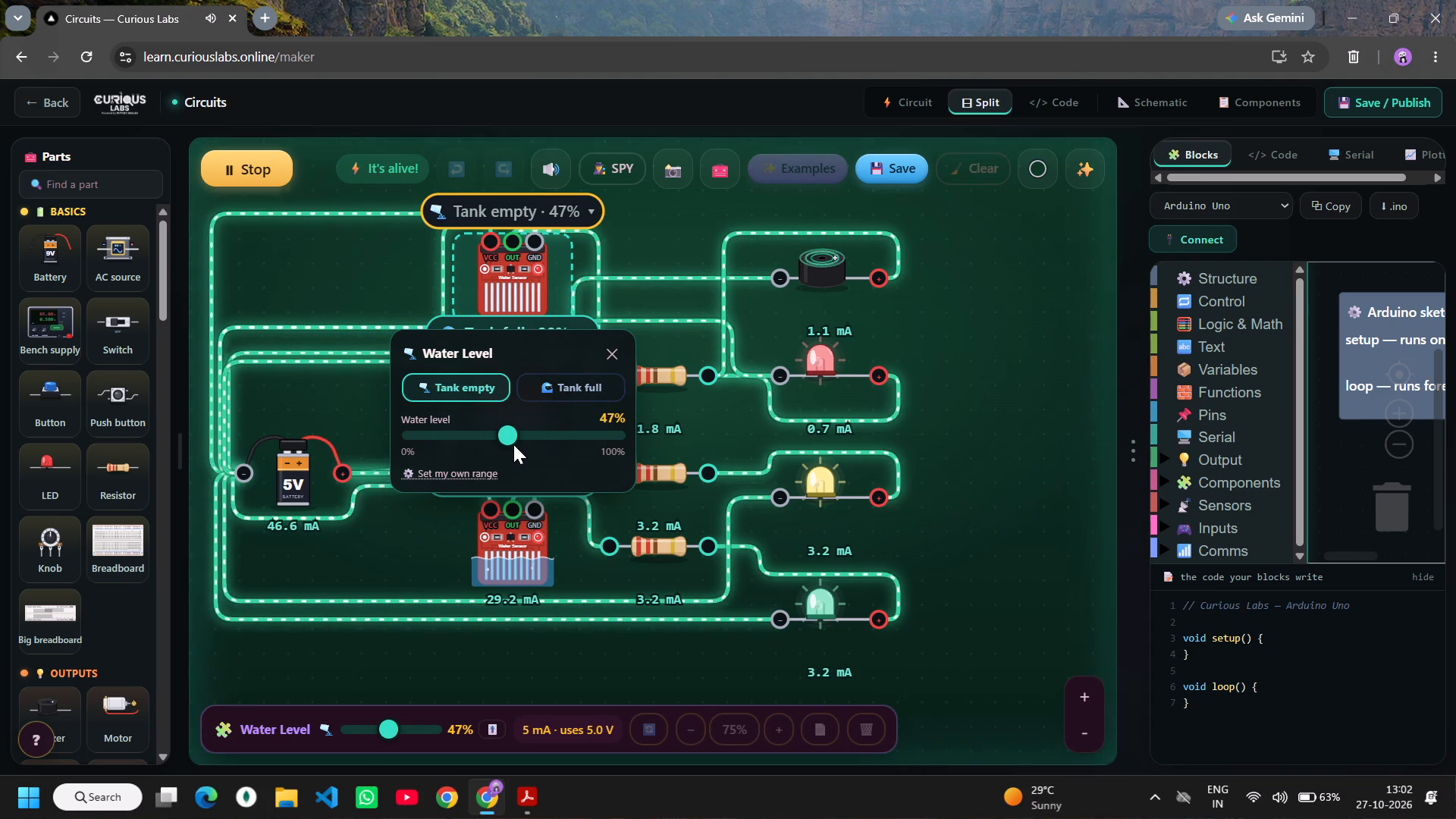
Test the top sensor's water level in stages through 48%, 58% and 86% up to 98%, and return it to 0%.
left_click(508, 434)
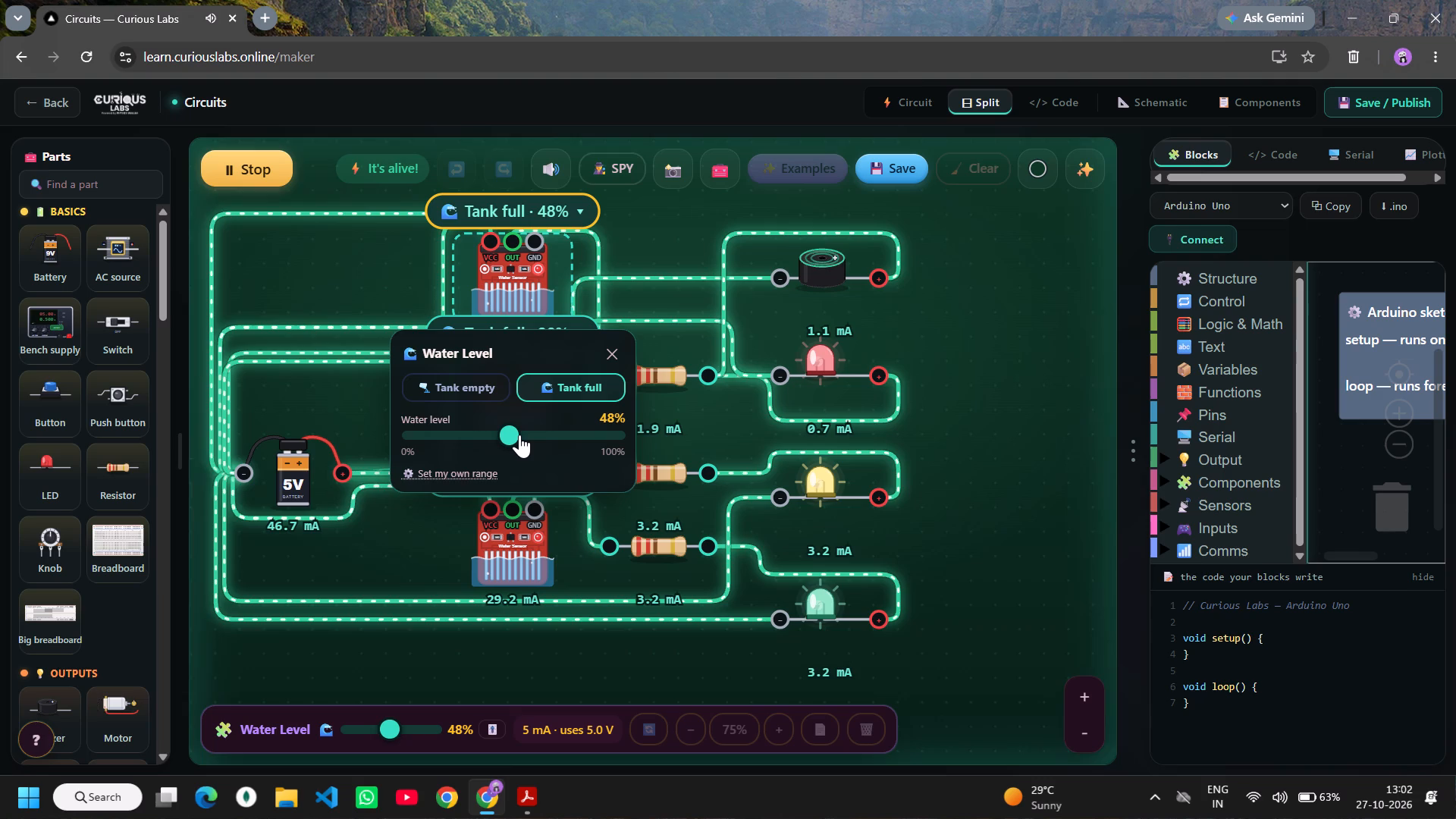
left_click(519, 435)
left_click(529, 435)
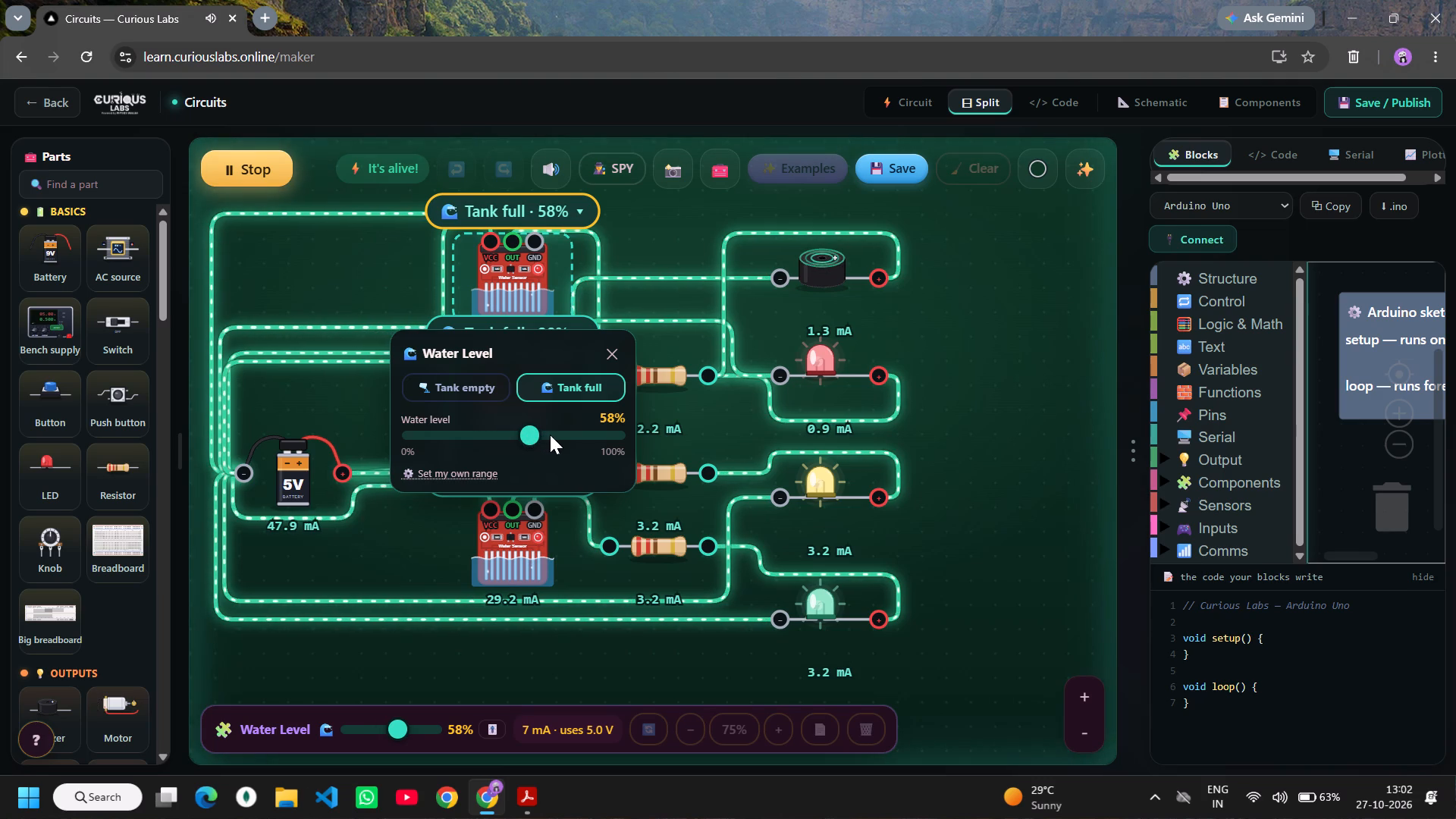
left_click(554, 435)
left_click(586, 436)
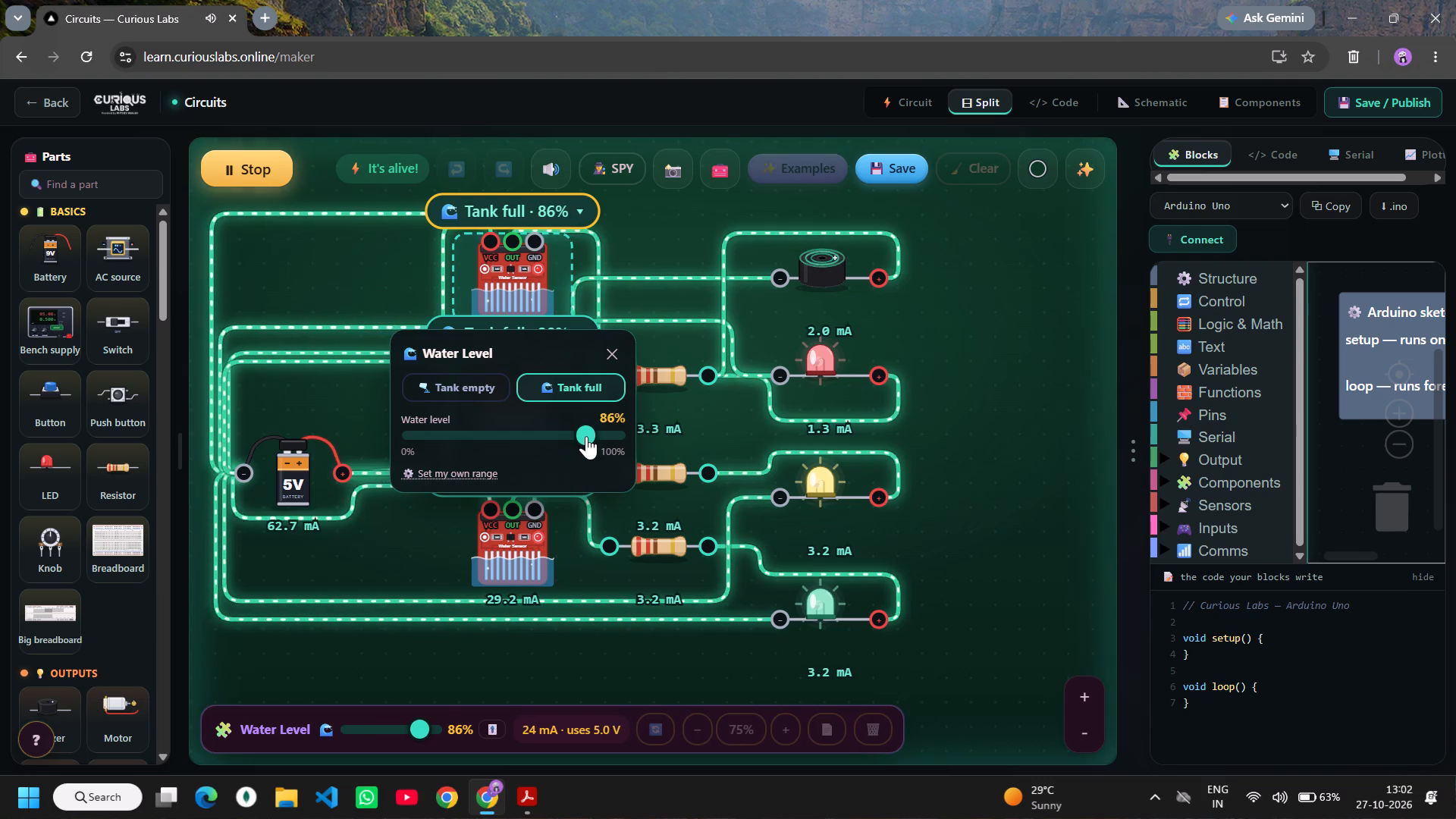
left_click(610, 436)
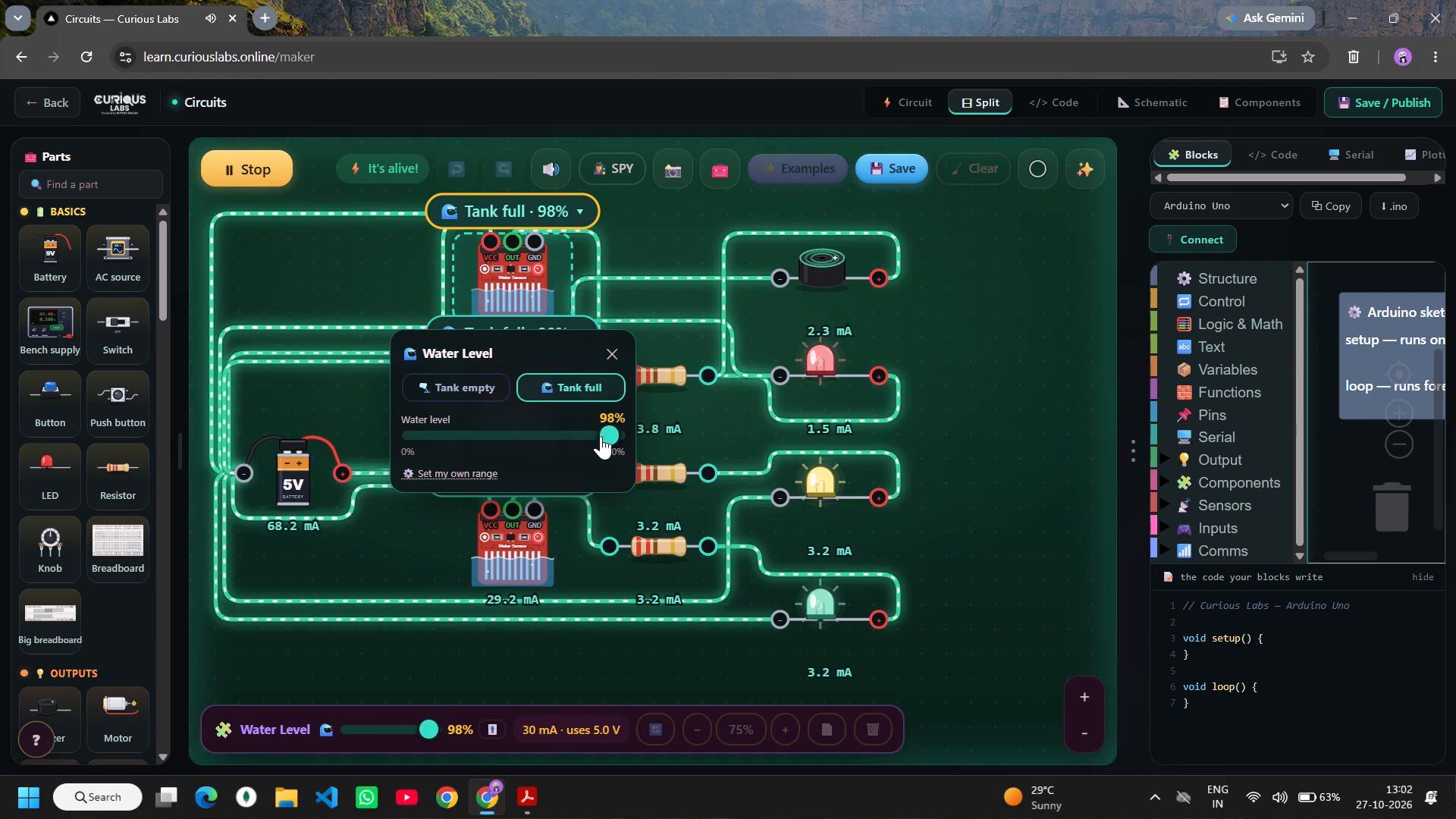
left_click_drag(608, 435, 165, 465)
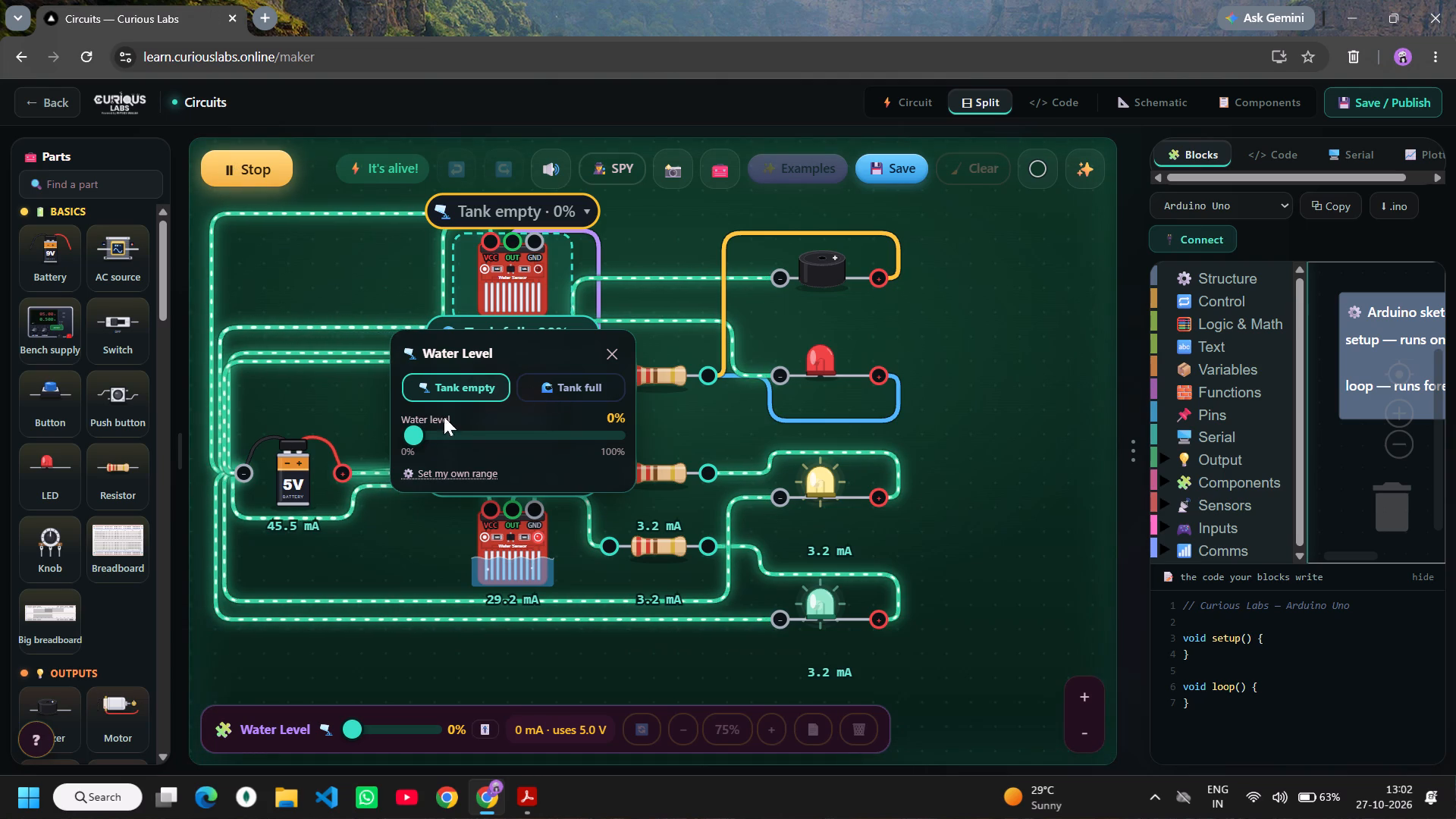
Test the top water sensor at Tank full, and stop the simulation.
left_click(567, 381)
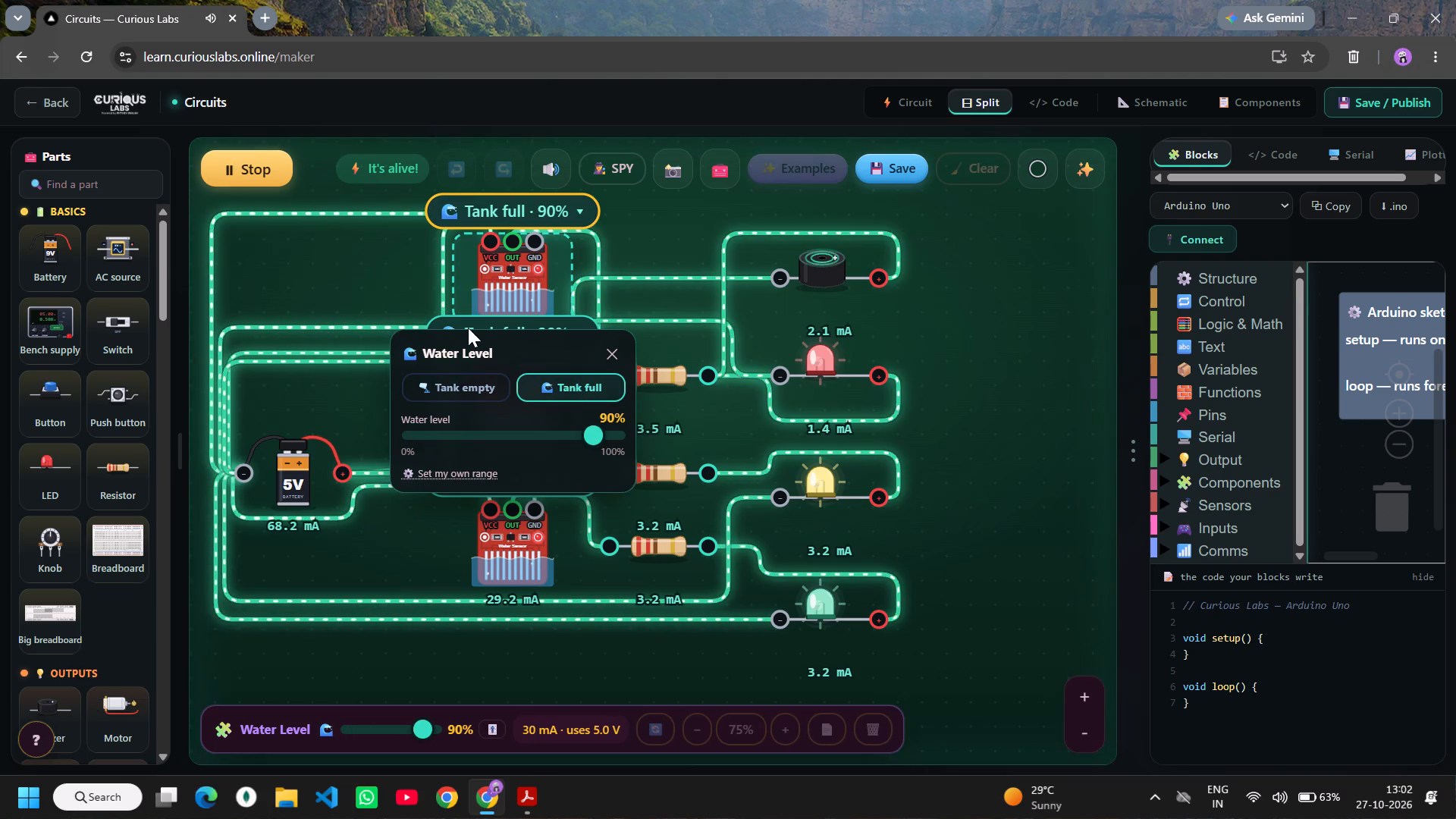
left_click(253, 167)
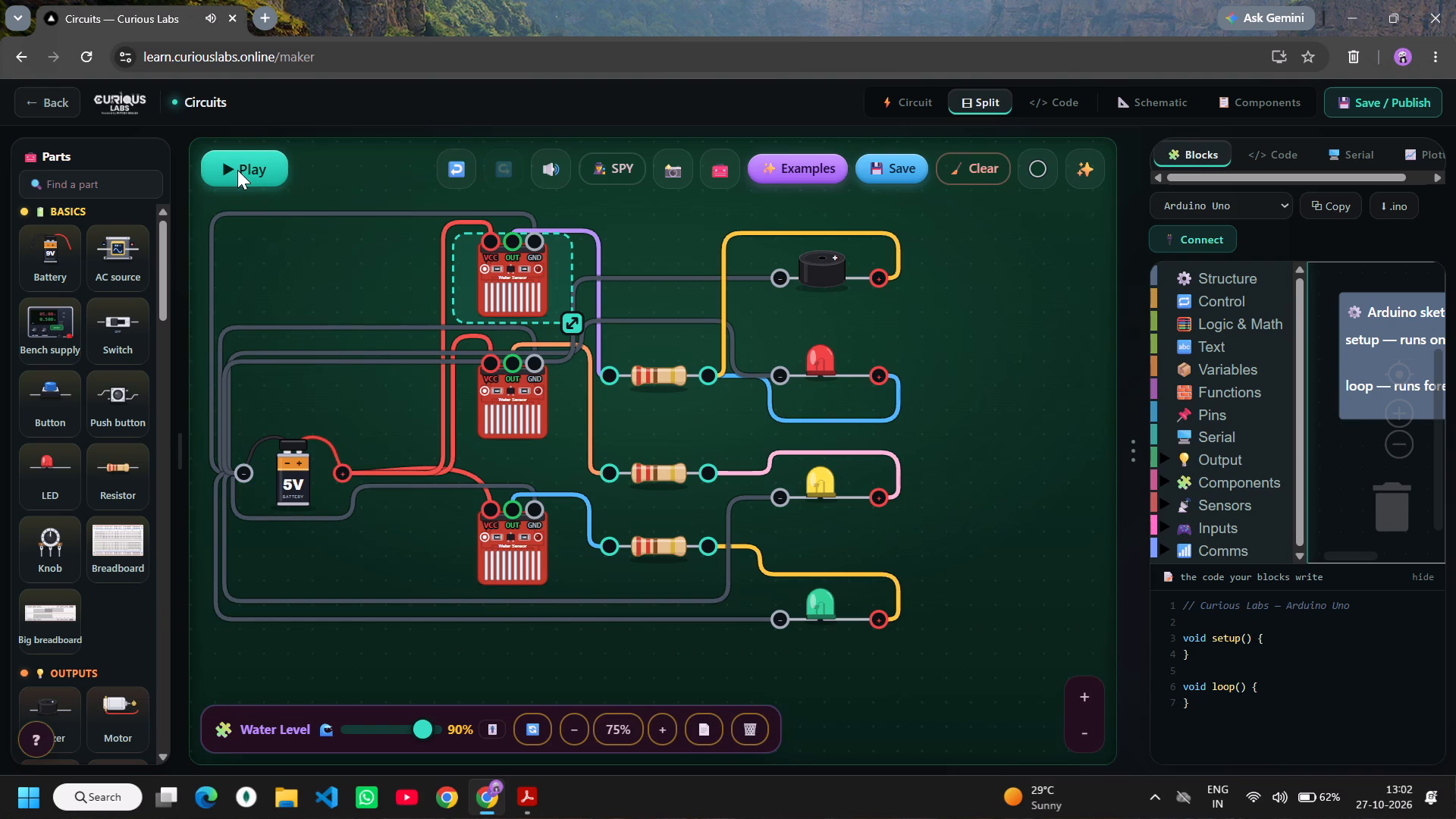
Run the simulation again, set the top water sensor to Tank empty, and stop the simulation.
left_click(237, 170)
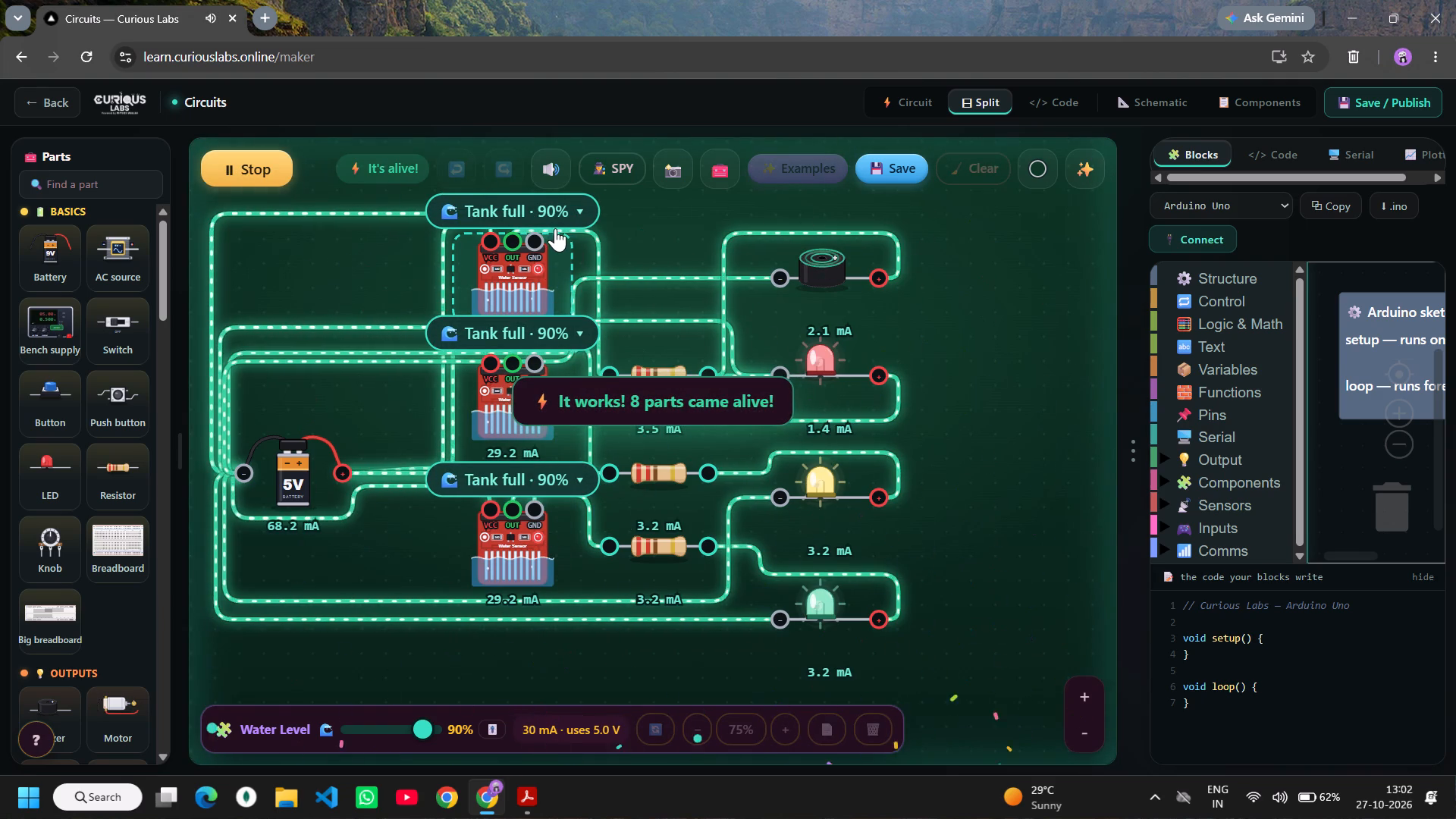
left_click(554, 212)
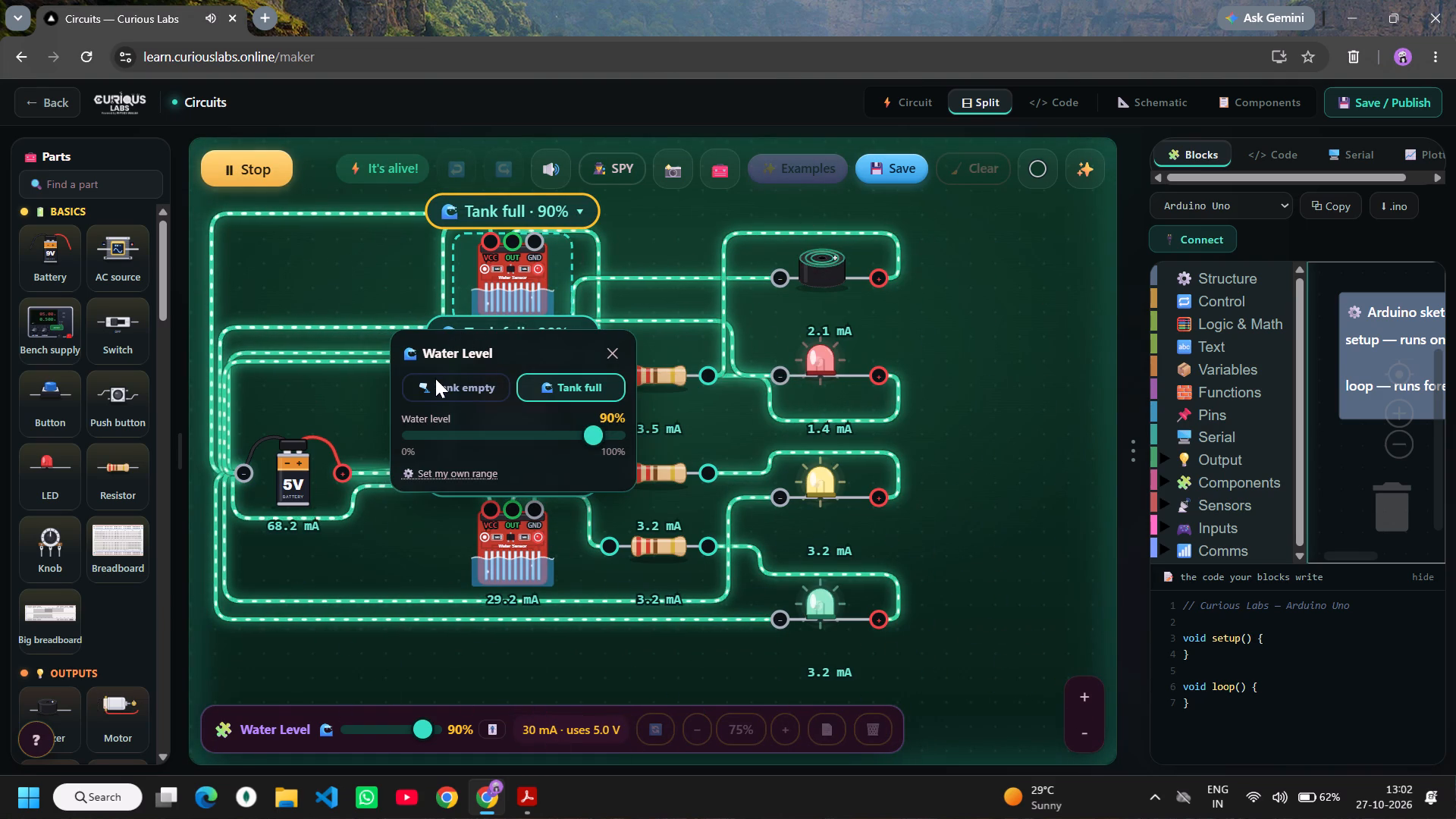
left_click(435, 378)
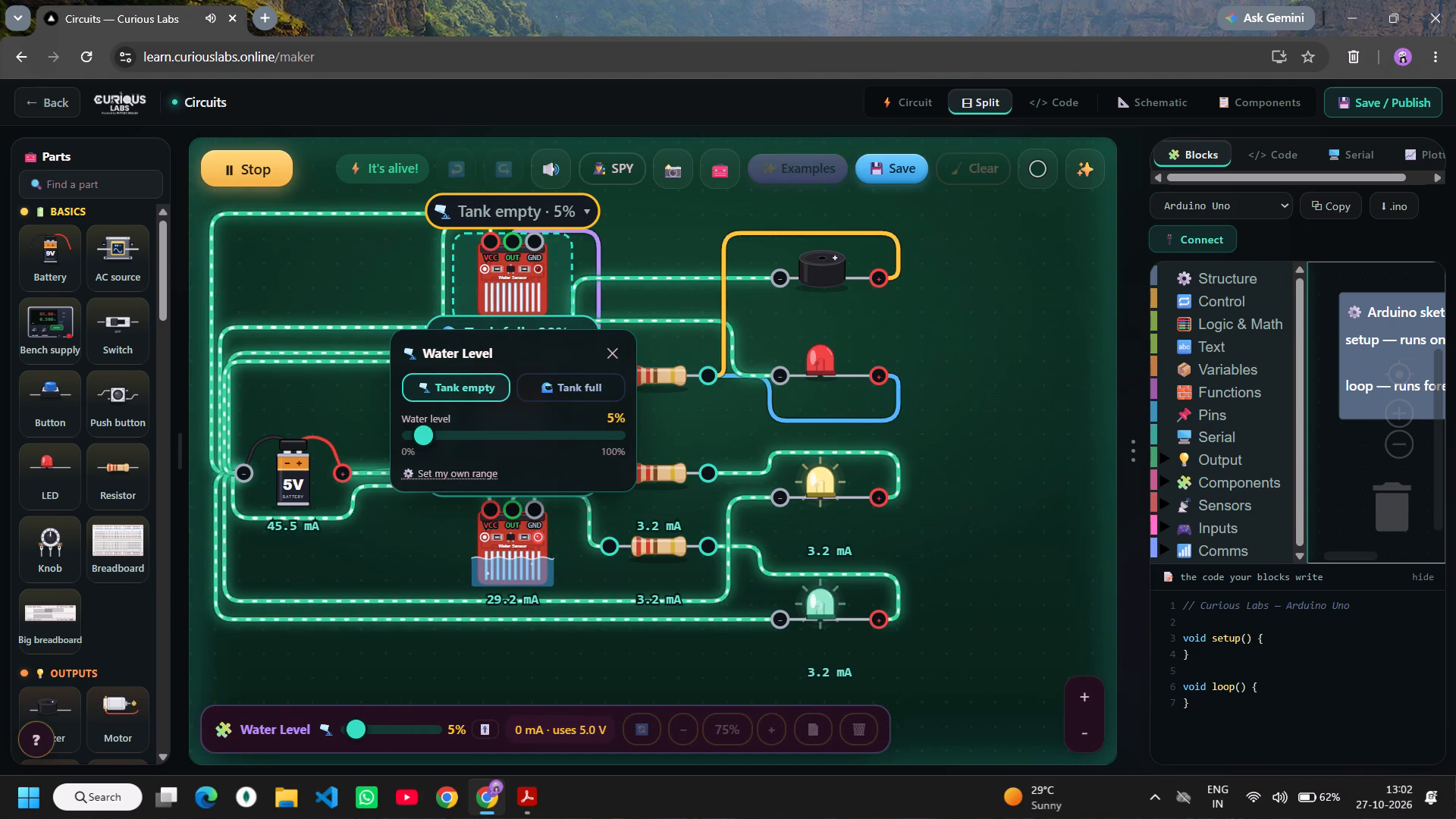
left_click(529, 527)
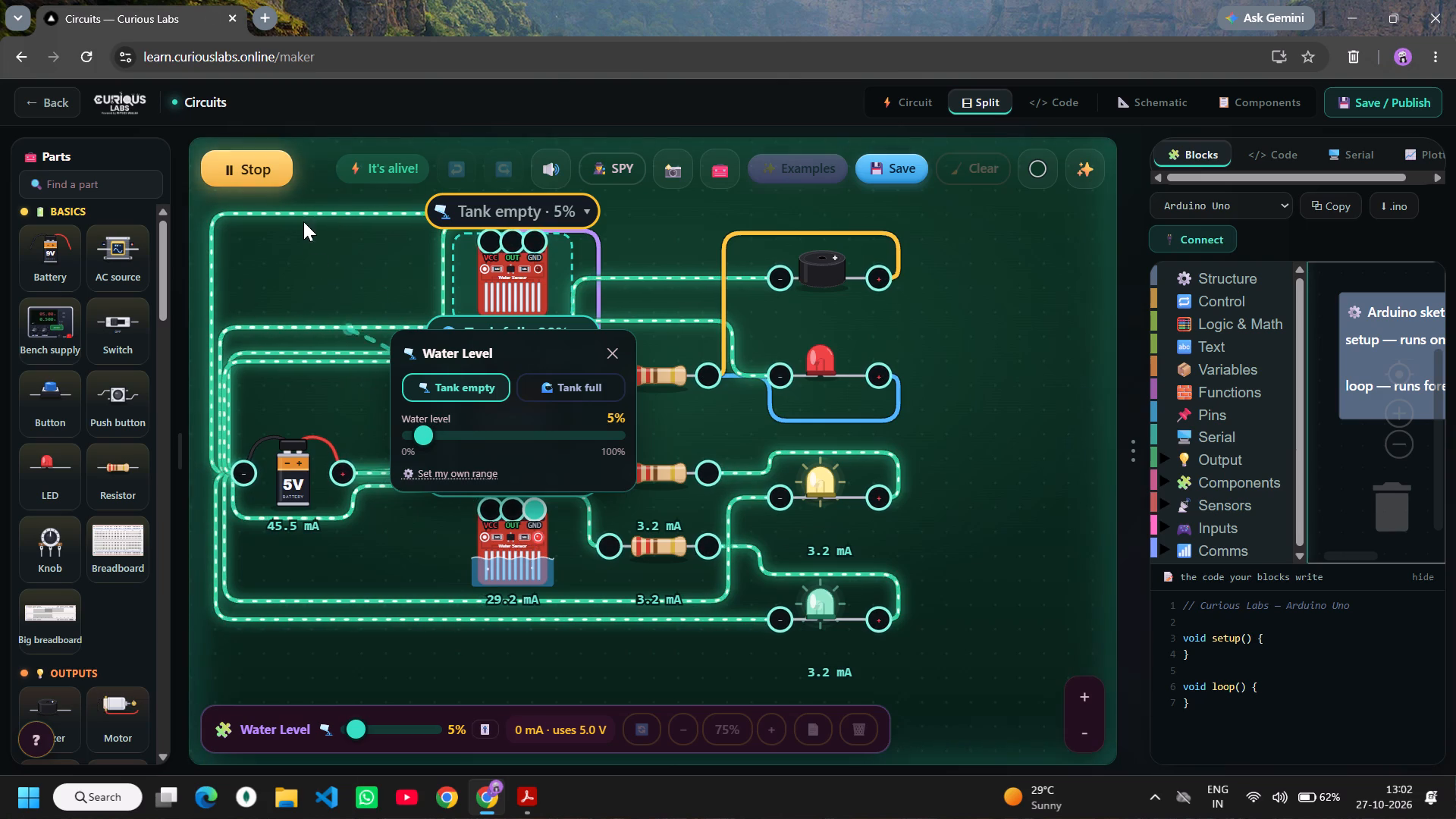
left_click(232, 170)
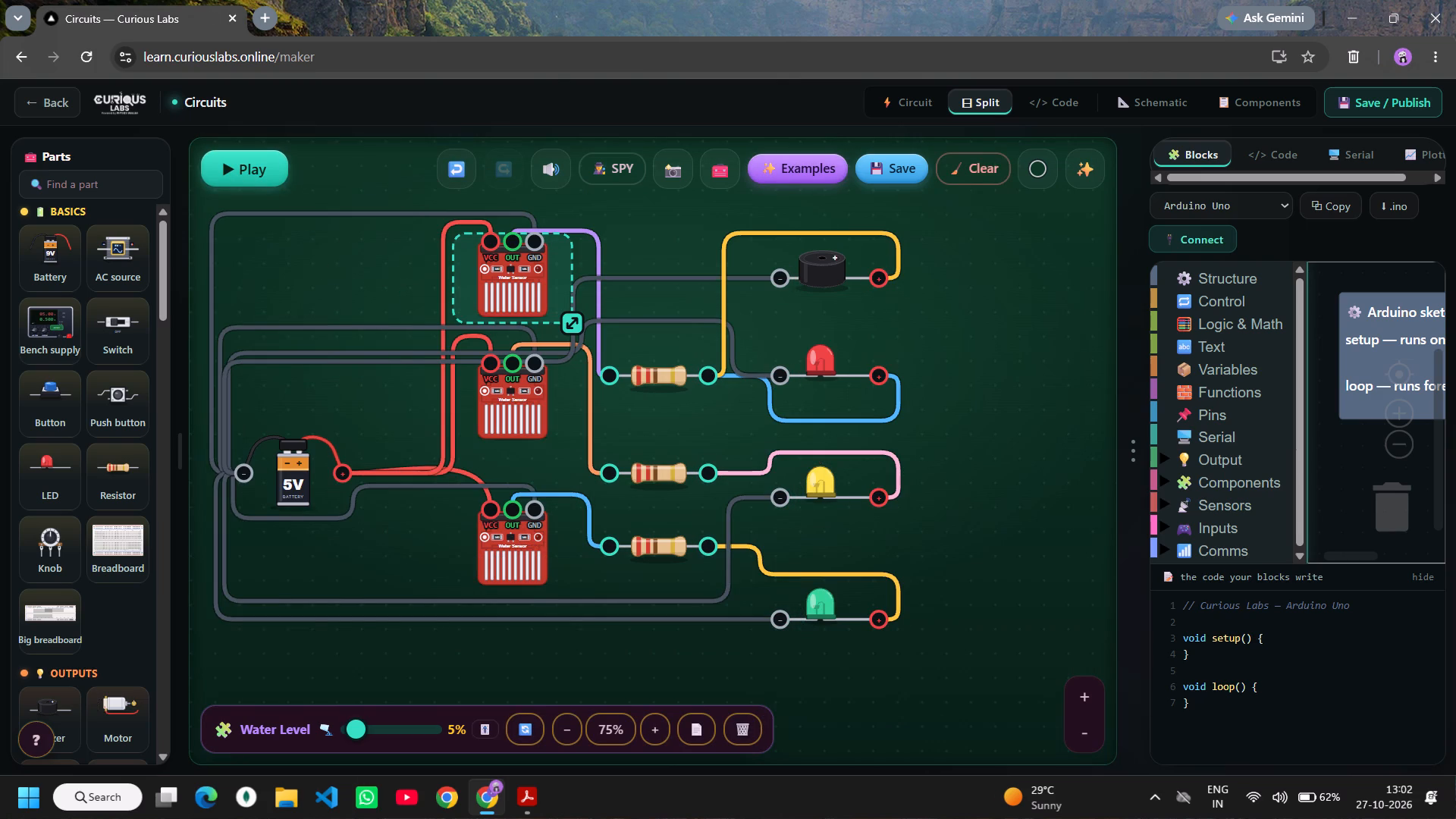
Lower the water level of the bottom and middle sensors to 0% while the simulation is stopped.
left_click(507, 538)
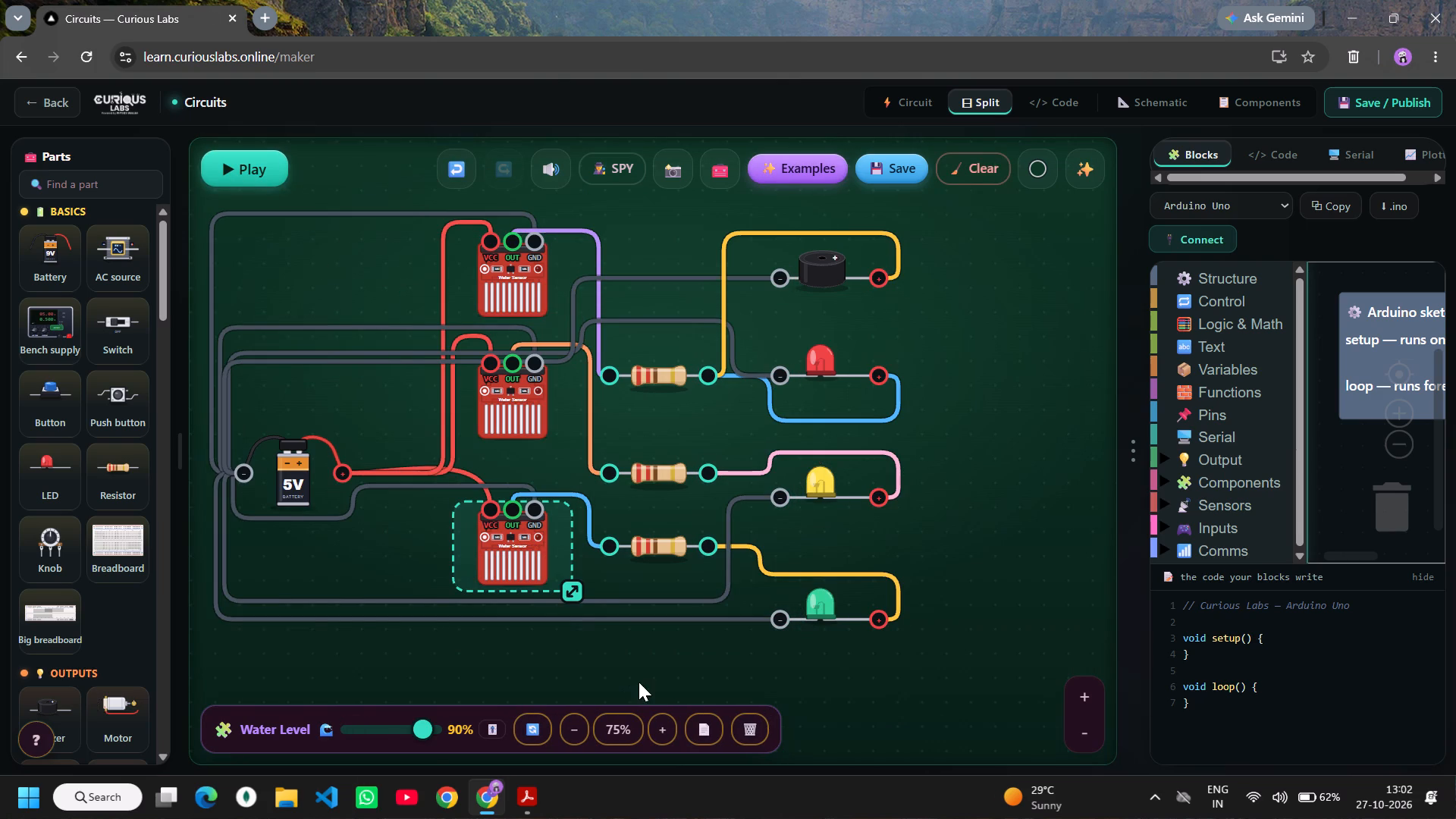
left_click_drag(423, 724, 237, 704)
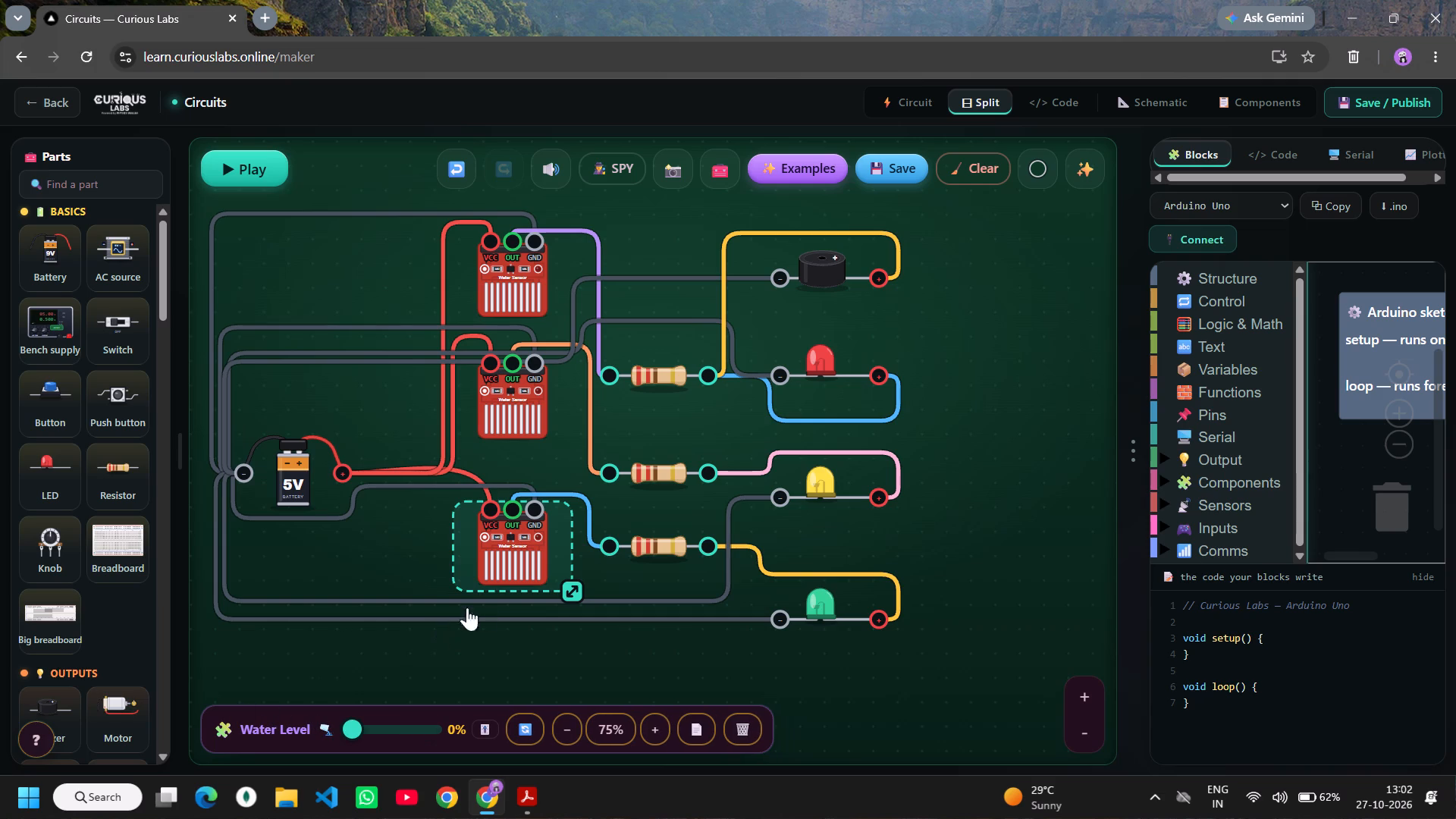
left_click(519, 419)
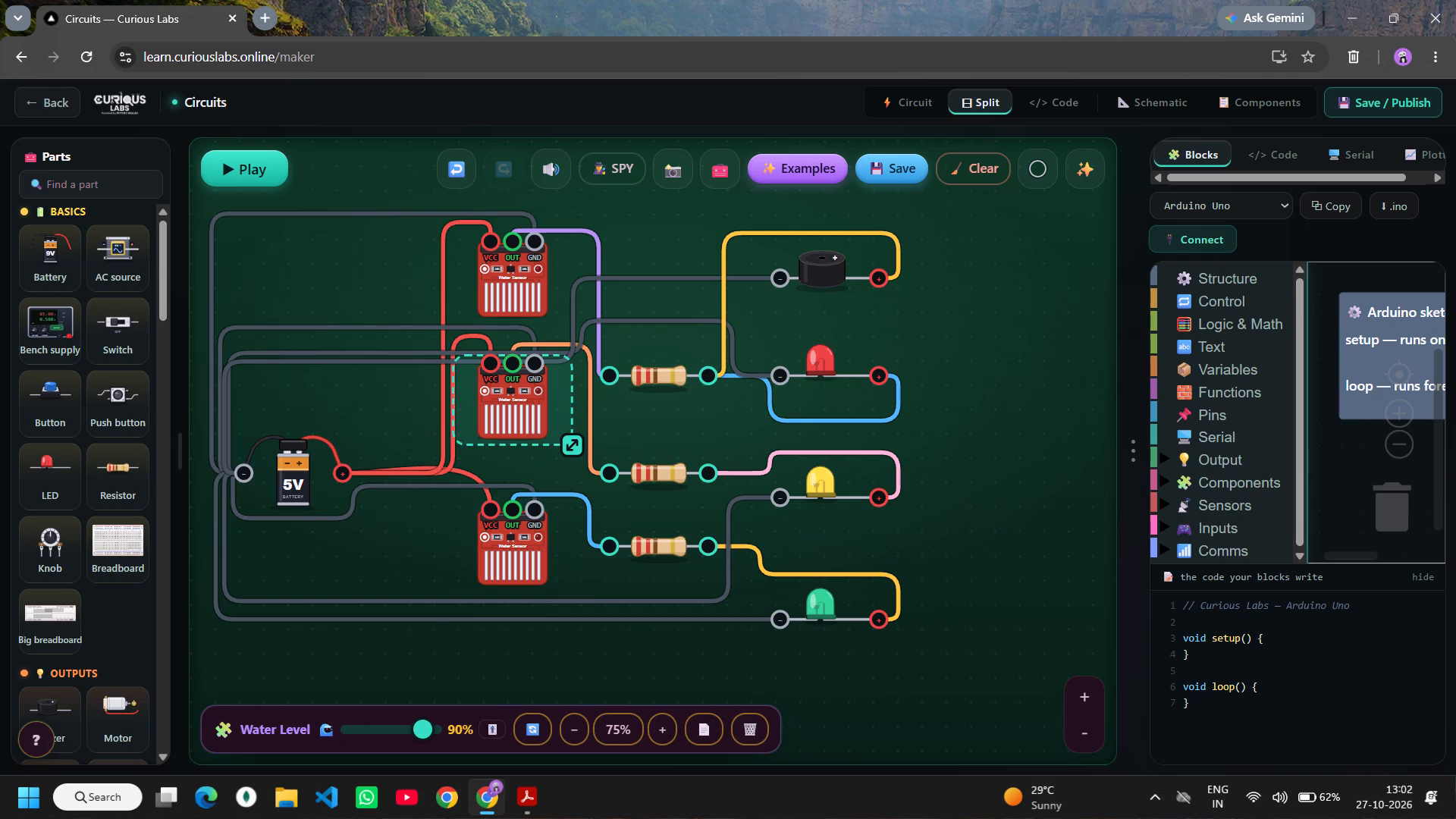
left_click_drag(425, 723, 278, 720)
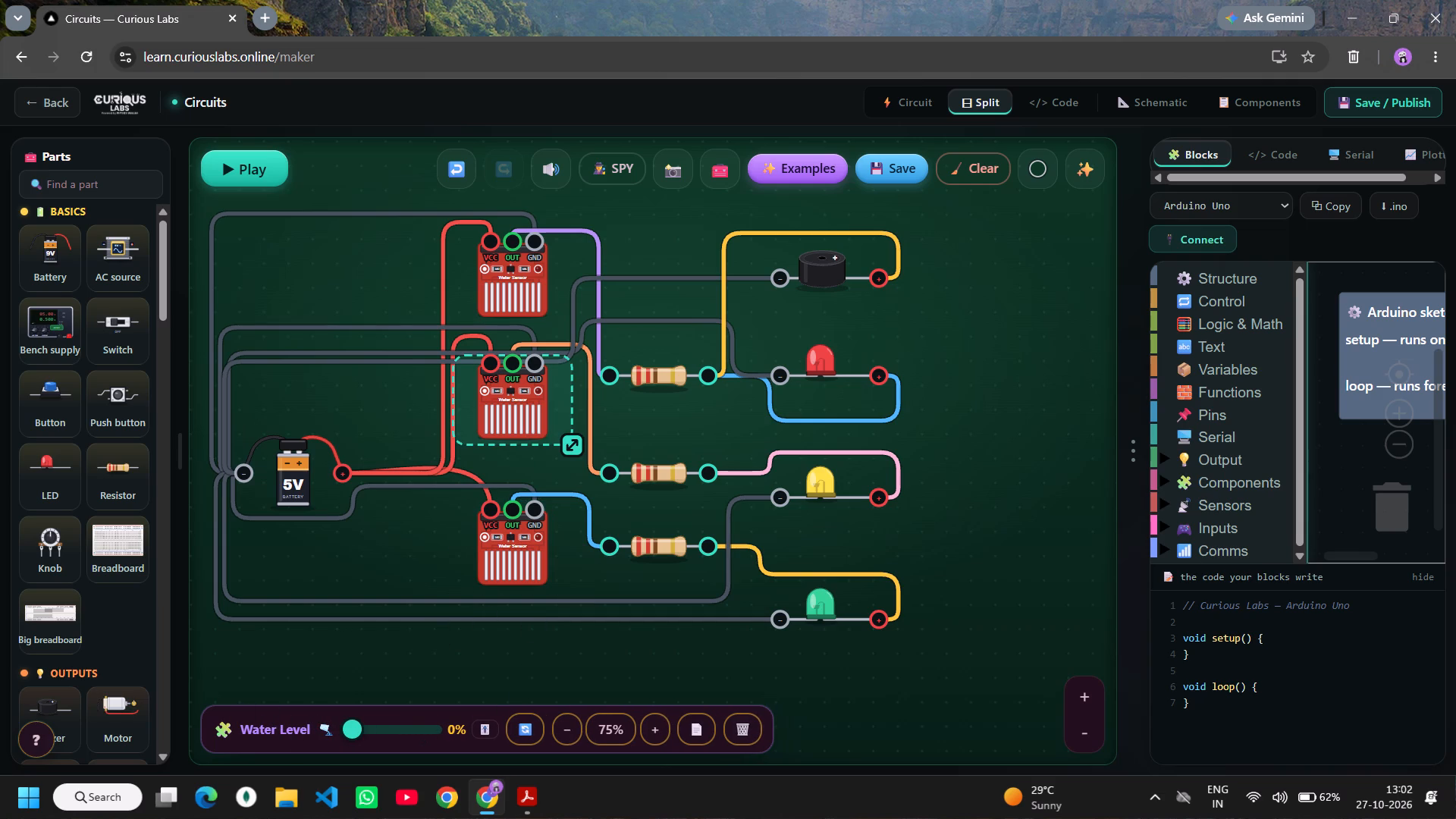
Run the simulation and raise the bottom, middle and top sensors' water levels to 100% one after another.
left_click(219, 168)
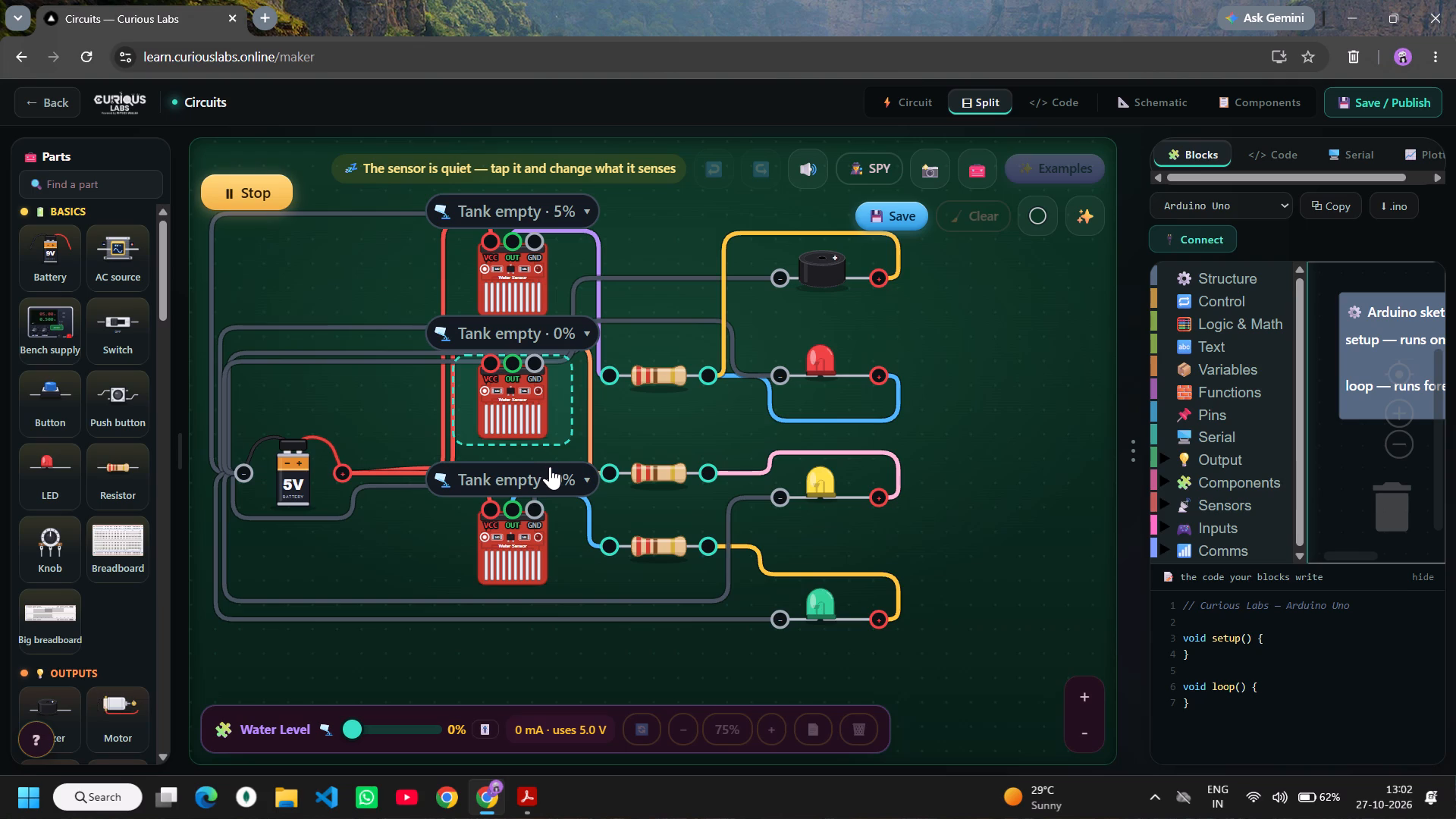
left_click(550, 466)
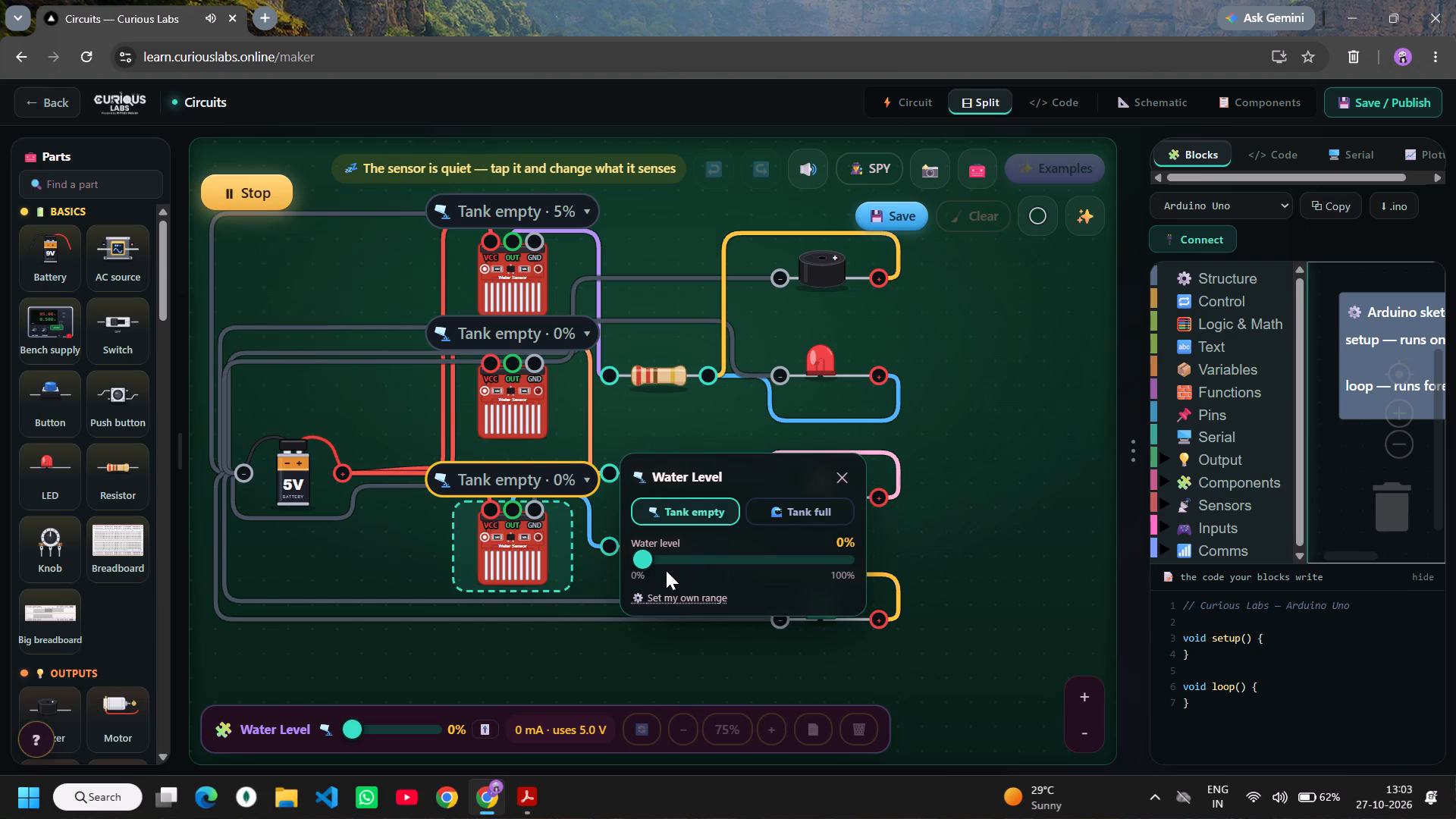
left_click_drag(644, 557, 990, 516)
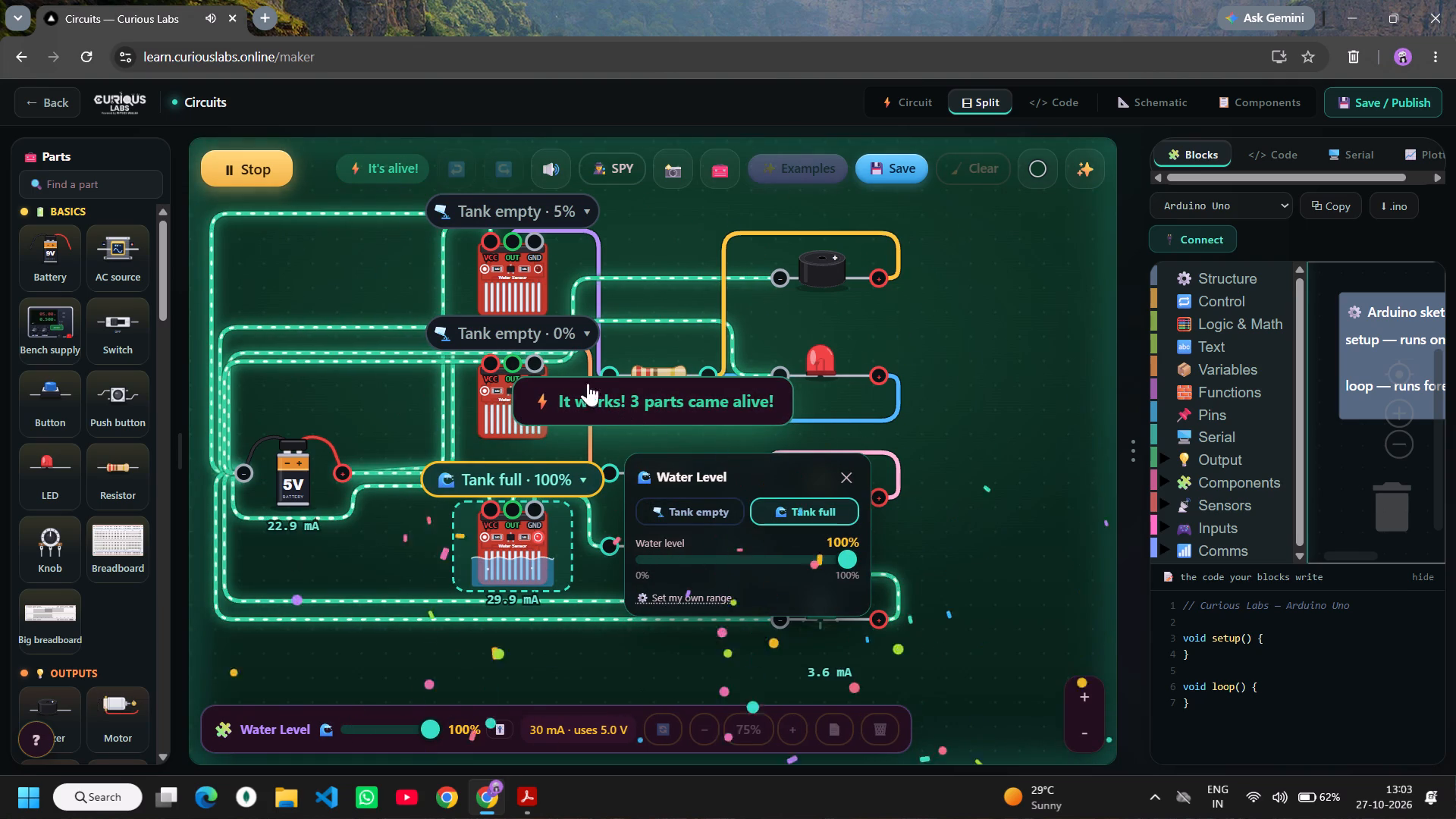
left_click(537, 330)
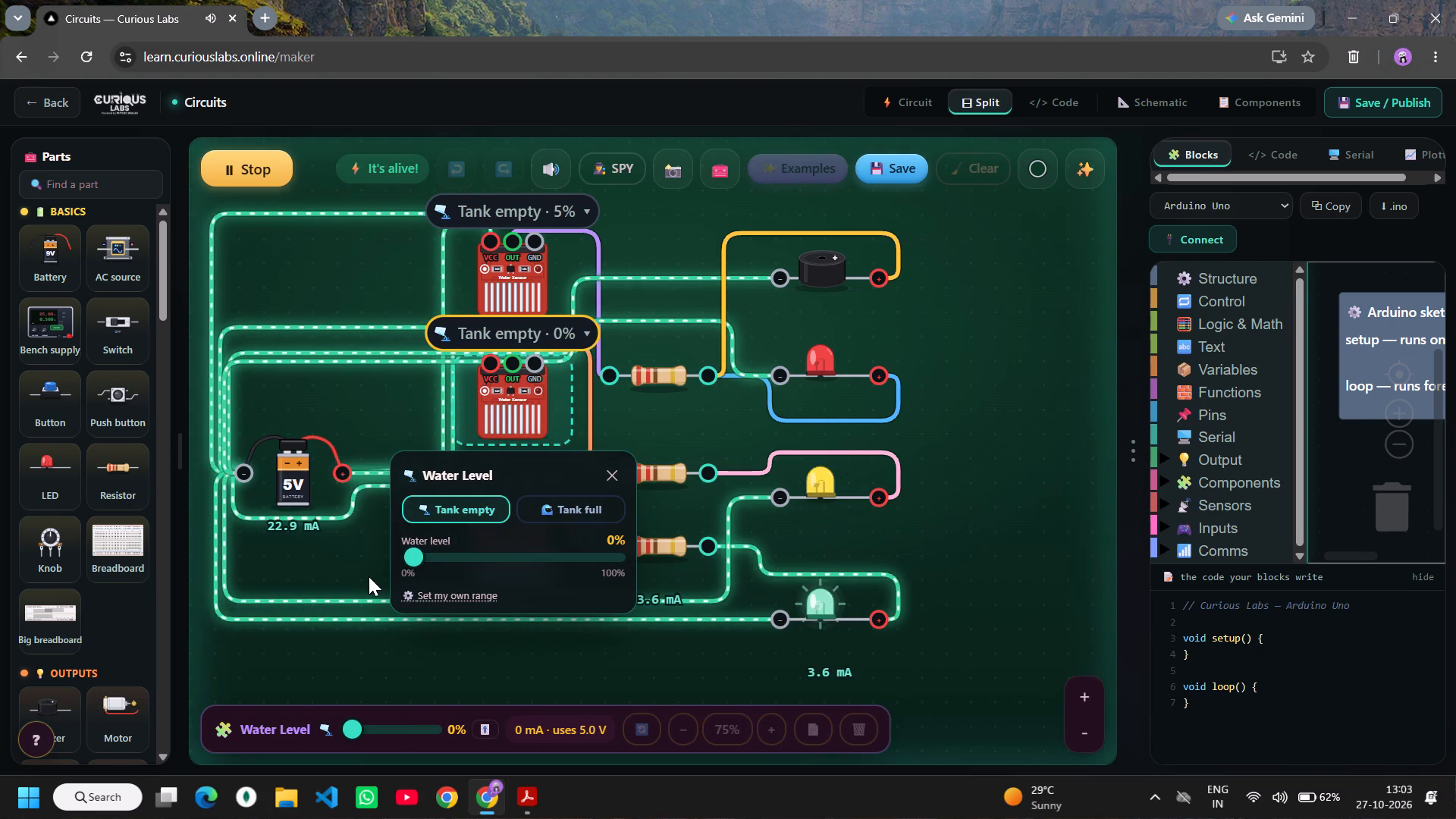
left_click_drag(413, 554, 755, 557)
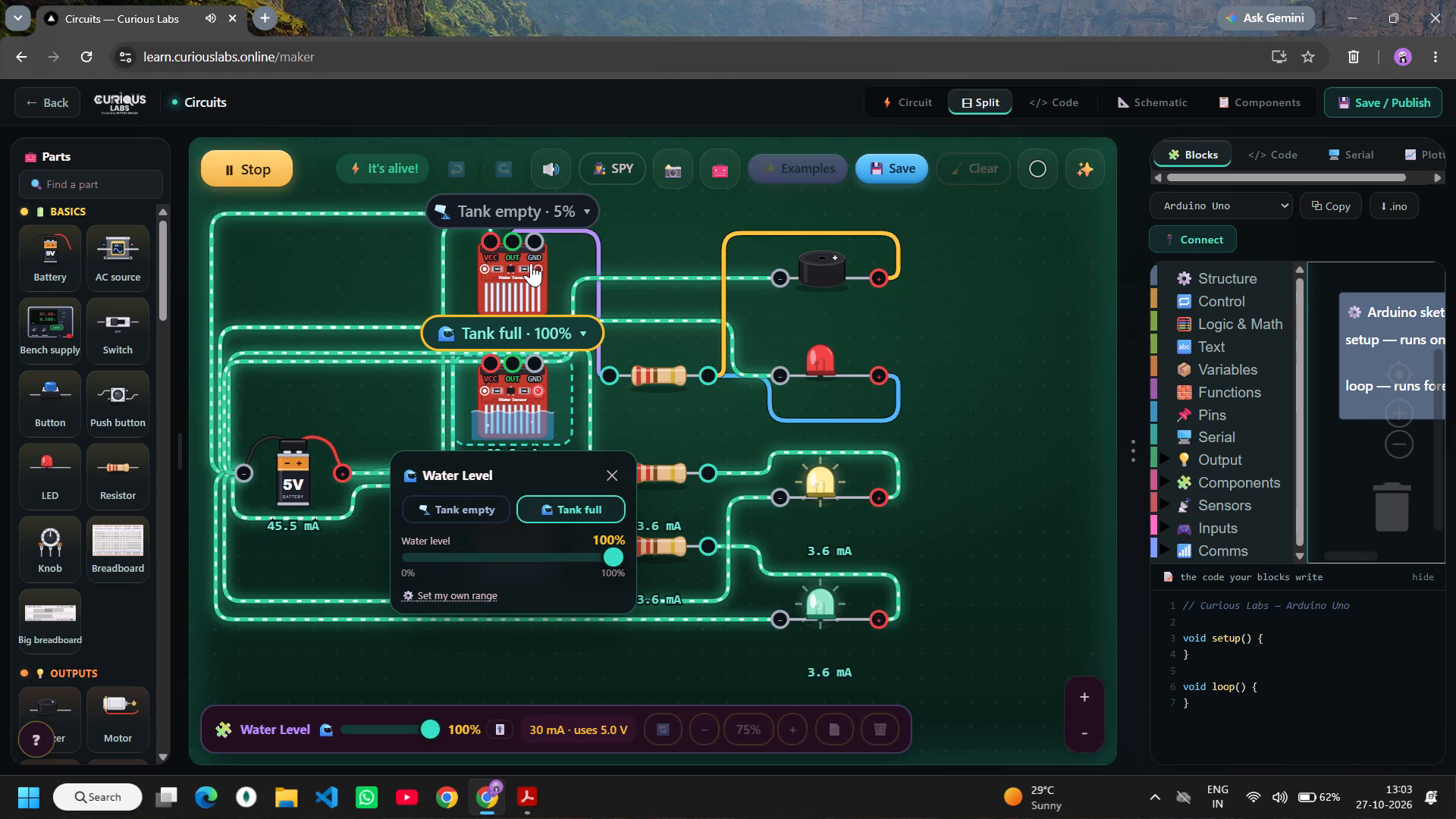
left_click(498, 205)
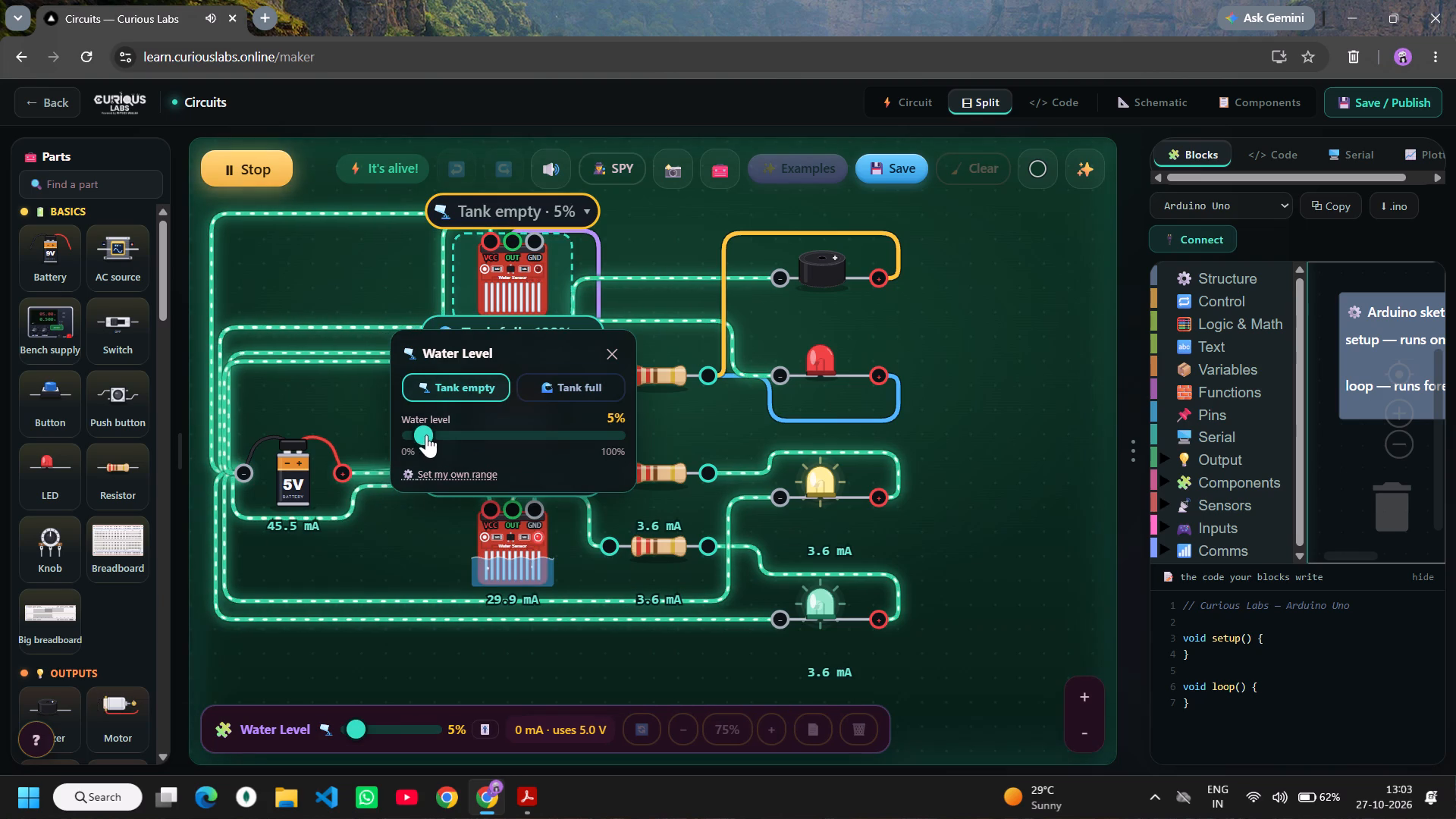
left_click_drag(423, 438, 758, 443)
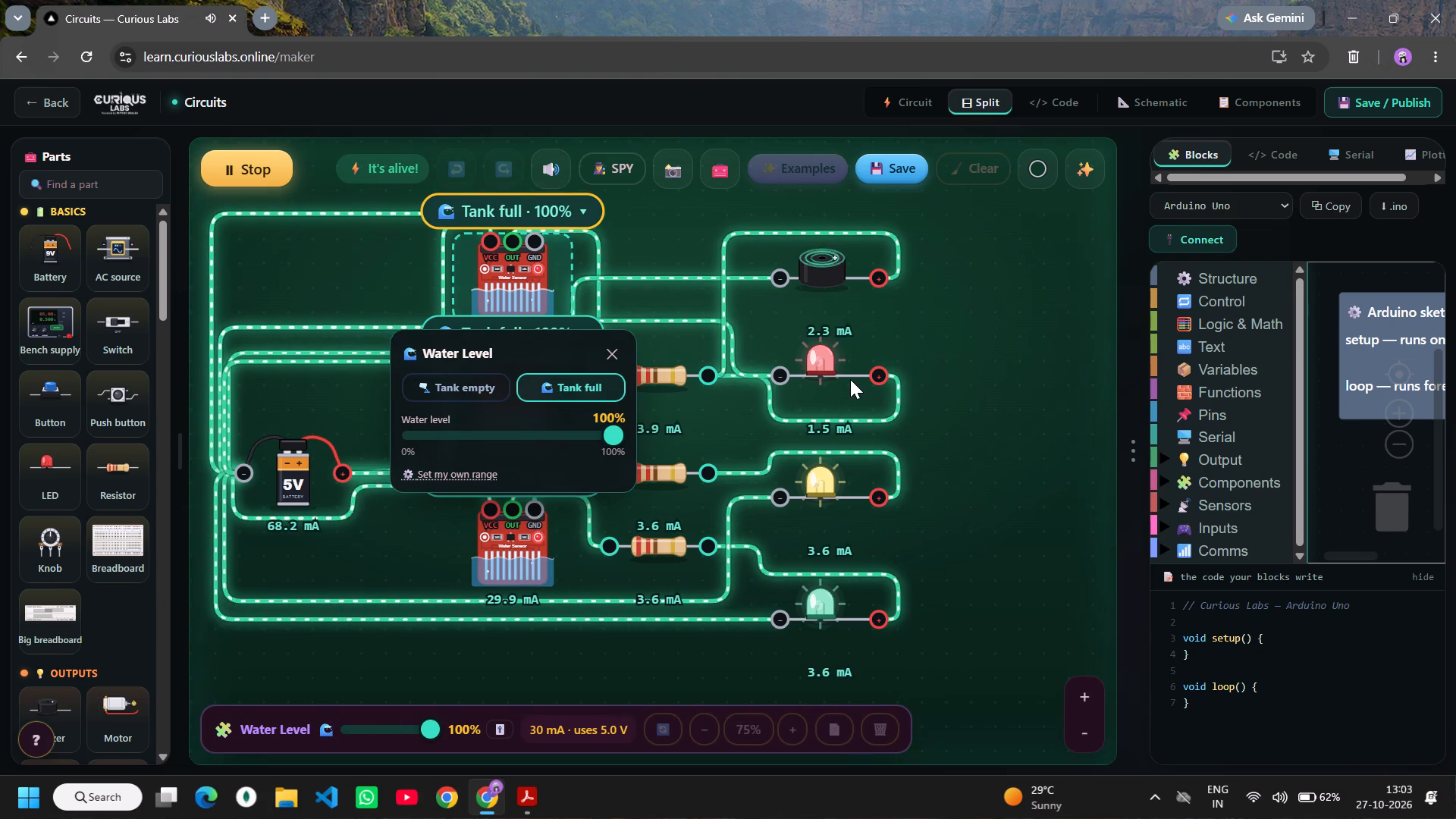
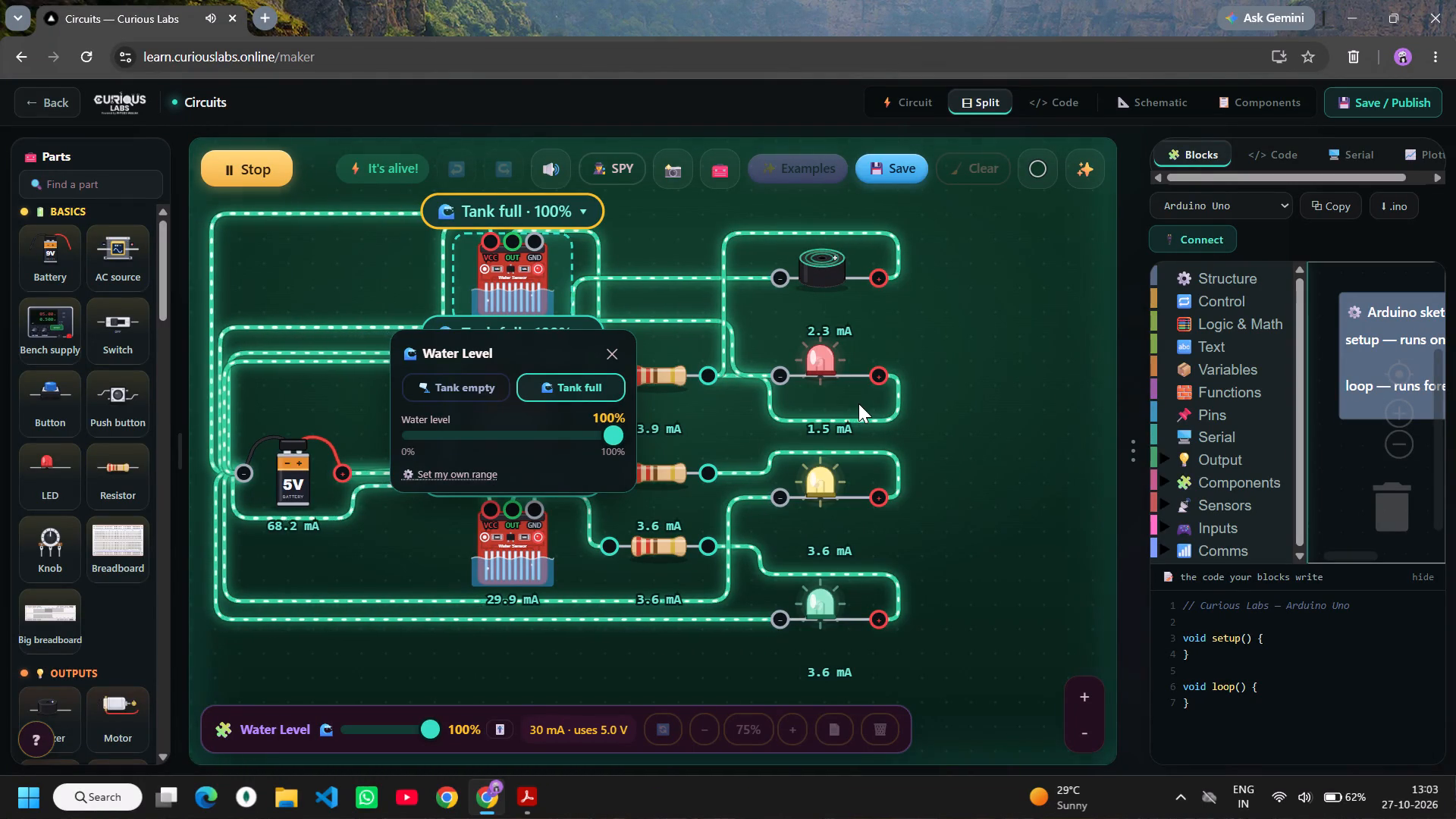
Close the browser with the running circuit simulation and the PDF reader, leaving the desktop clear.
triple_click(1455, 0)
left_click(1455, 0)
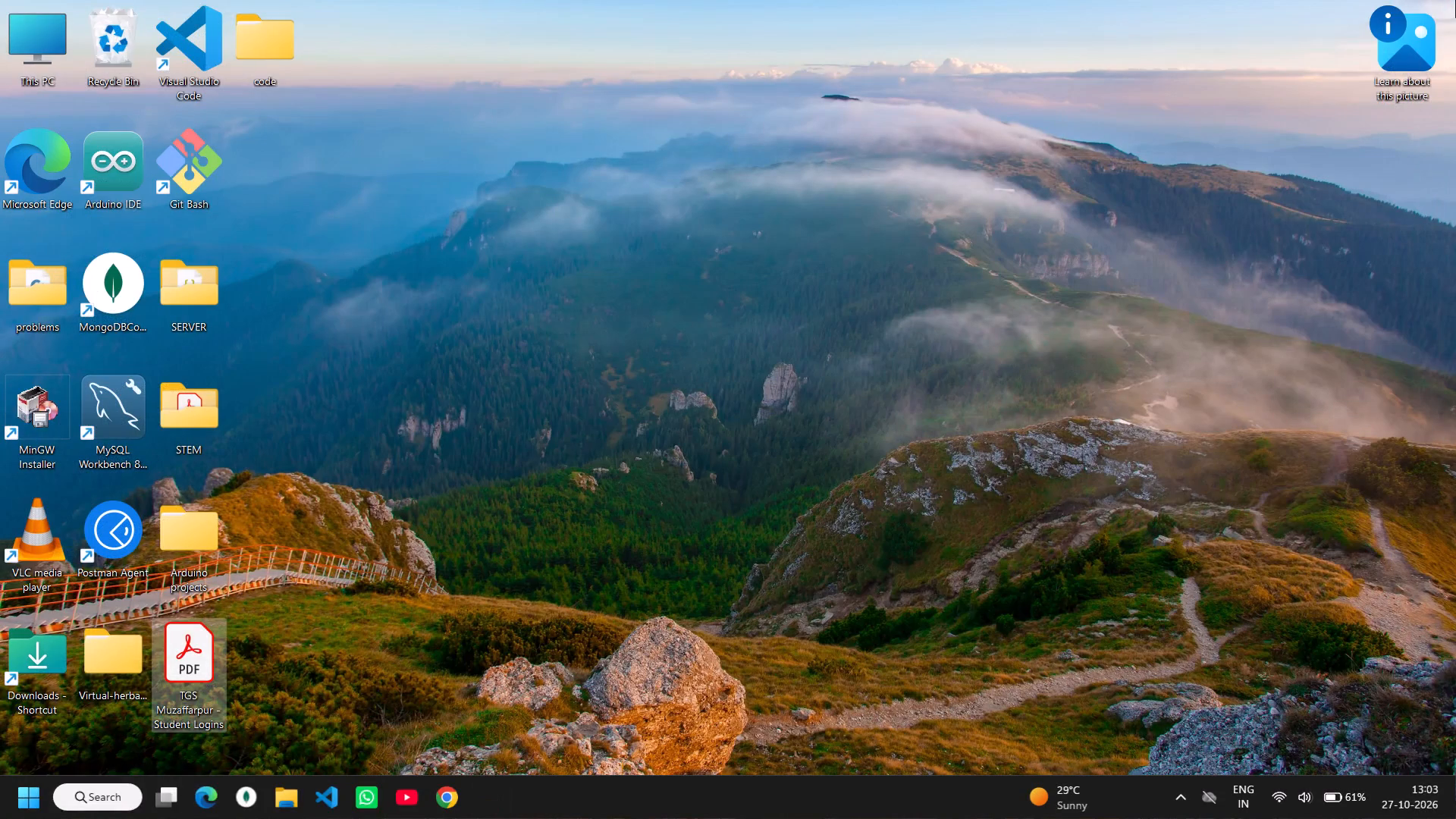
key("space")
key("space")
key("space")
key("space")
Set the display projection mode to PC screen only and return to the desktop.
key("super+p")
key("Return")
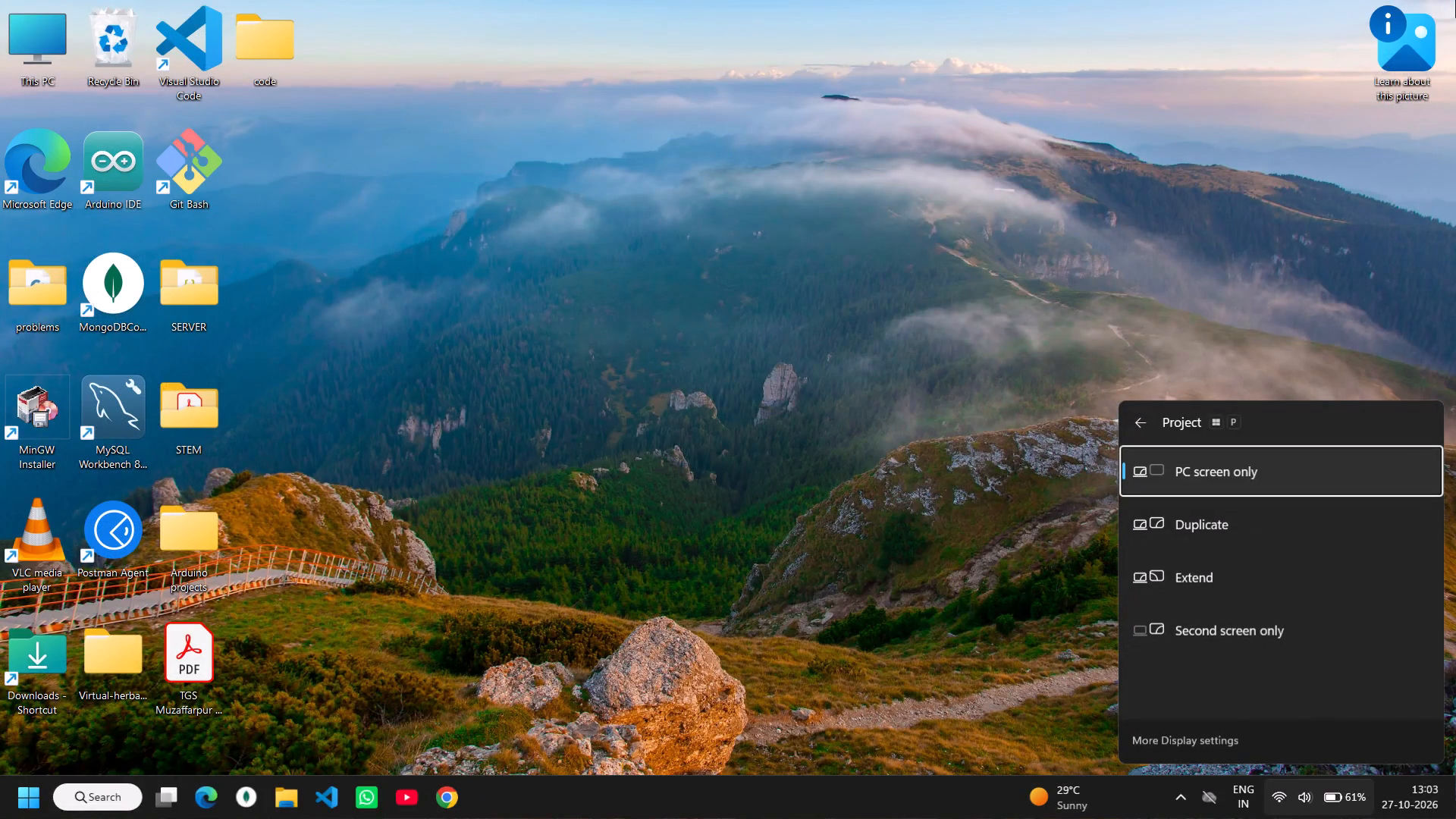
triple_click(841, 438)
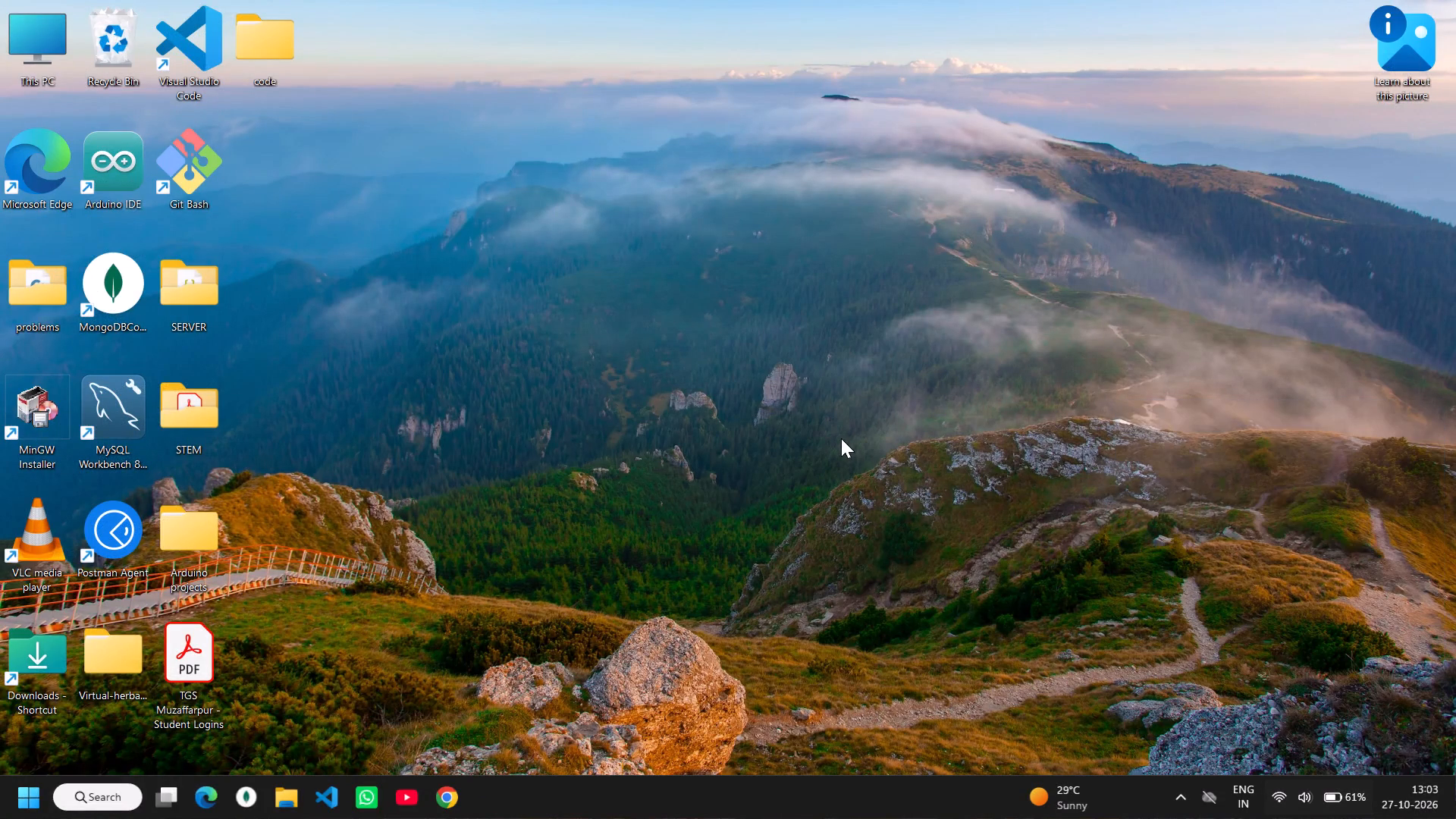
Shut down the computer from the desktop with the Shut down option.
key("alt+F4")
key("Return")
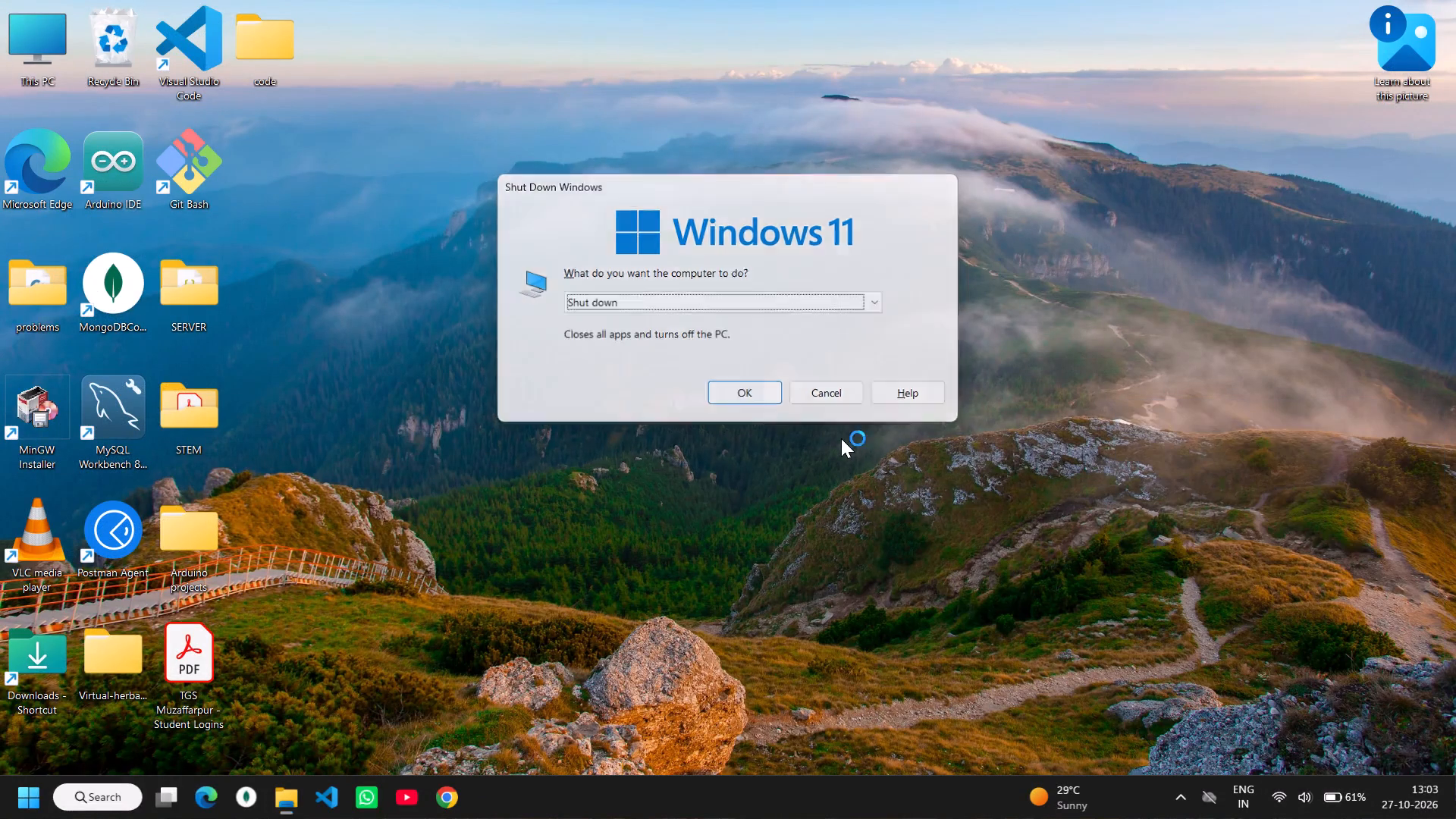